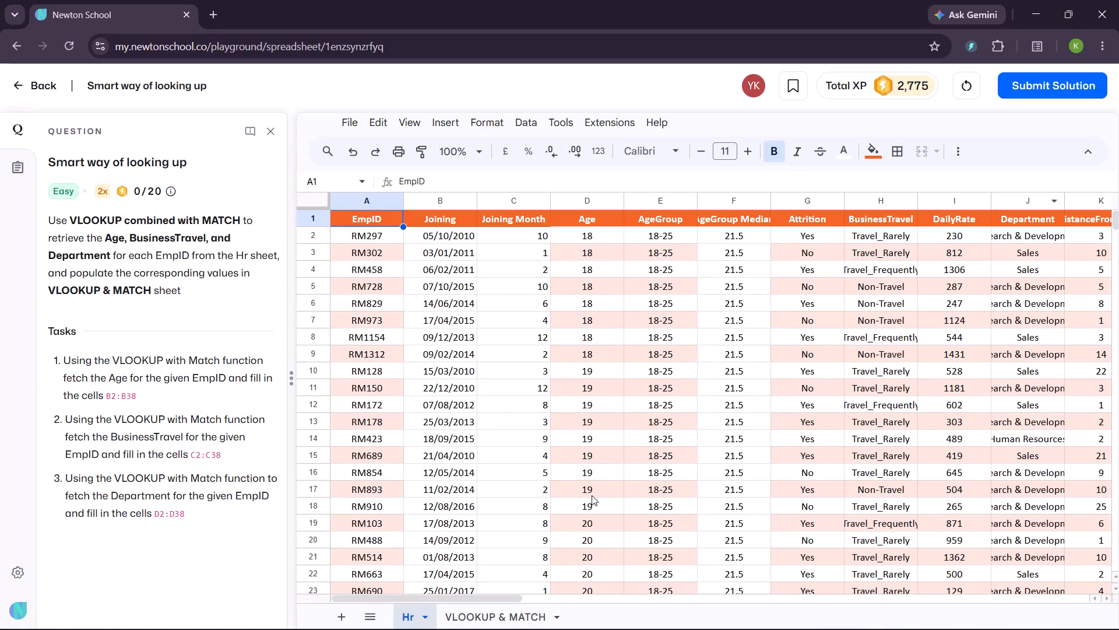
In cell B2 of the VLOOKUP & MATCH sheet, start a VLOOKUP formula with search key A2 and a nested MATCH function.
click(487, 626)
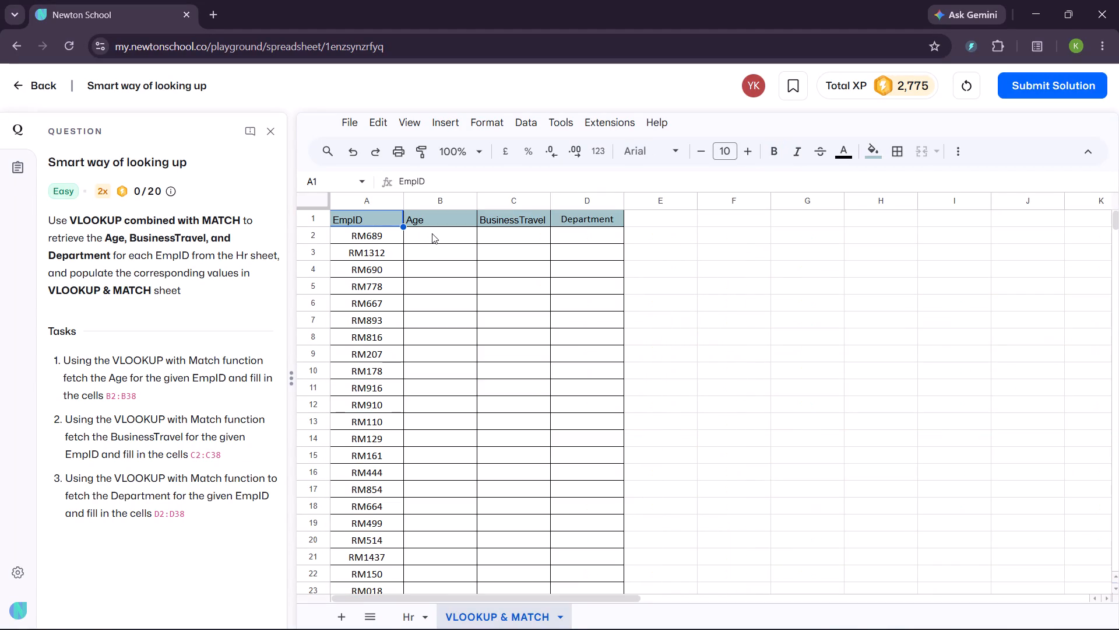
click(432, 233)
text(=vloo)
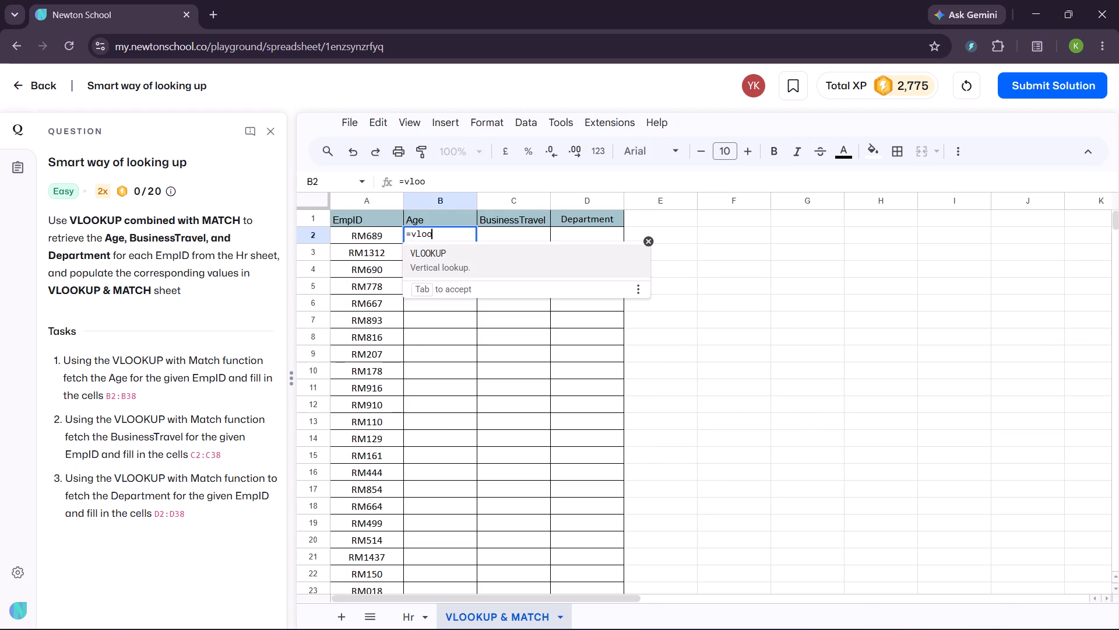
key(Return)
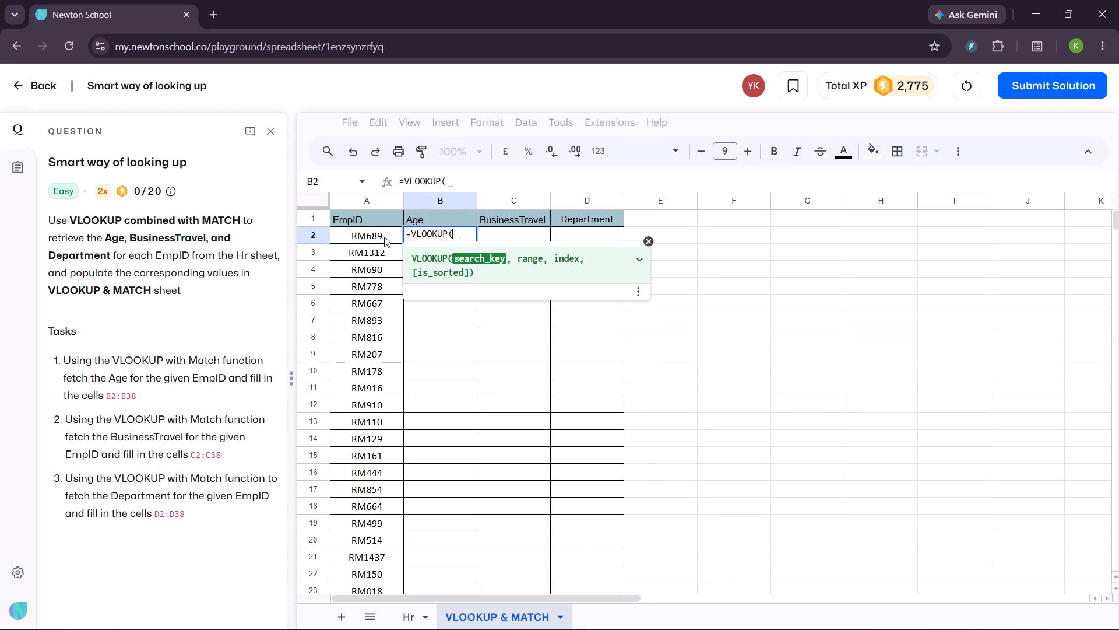
click(367, 242)
text(,match)
key(Return)
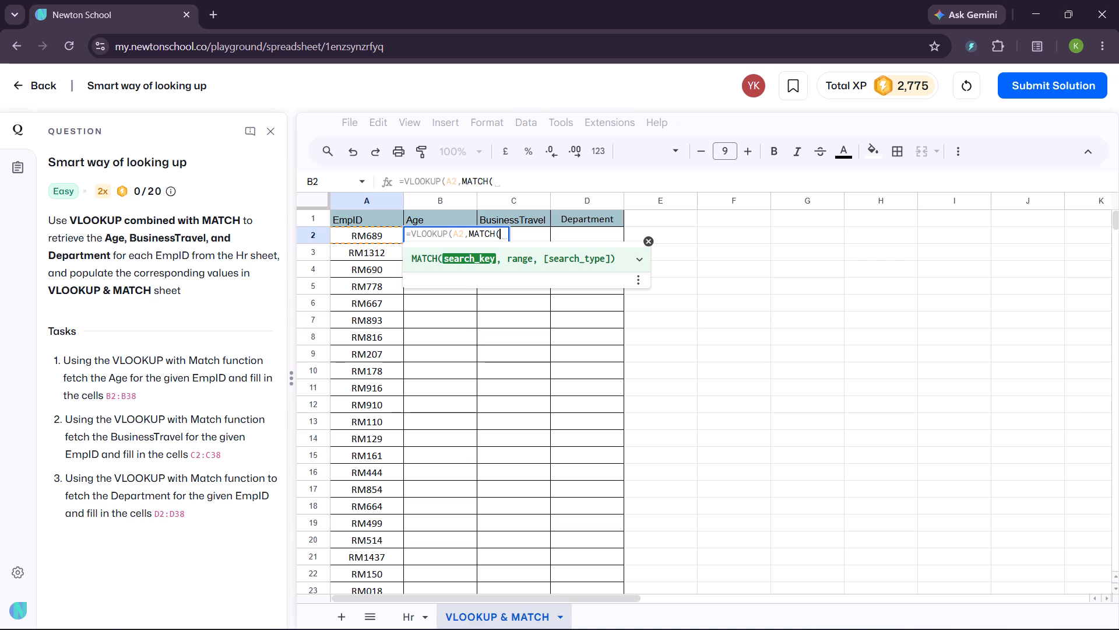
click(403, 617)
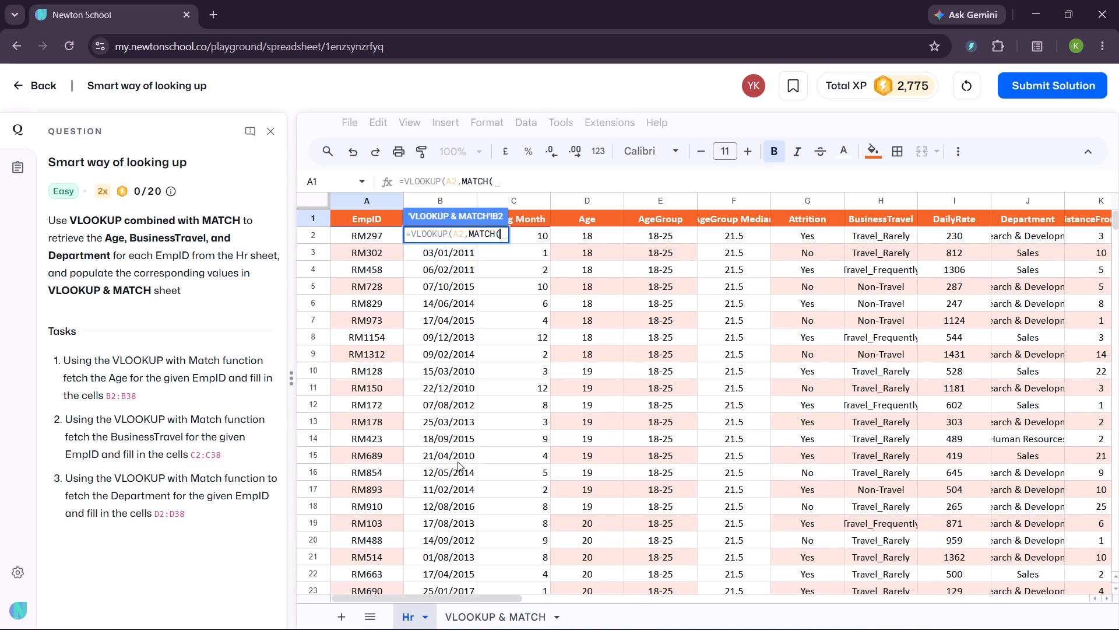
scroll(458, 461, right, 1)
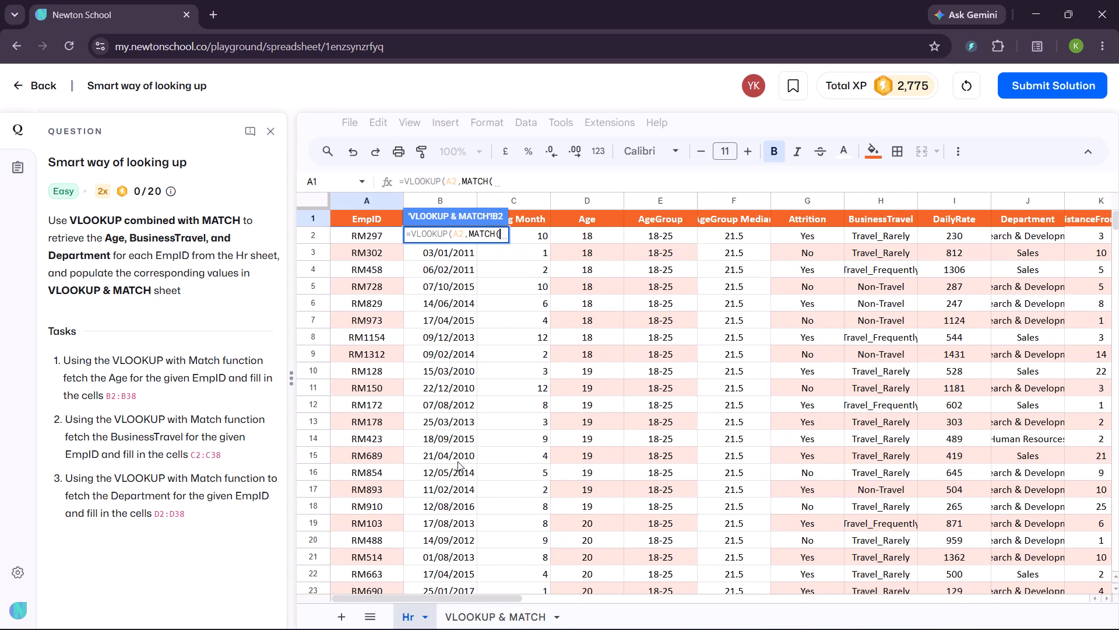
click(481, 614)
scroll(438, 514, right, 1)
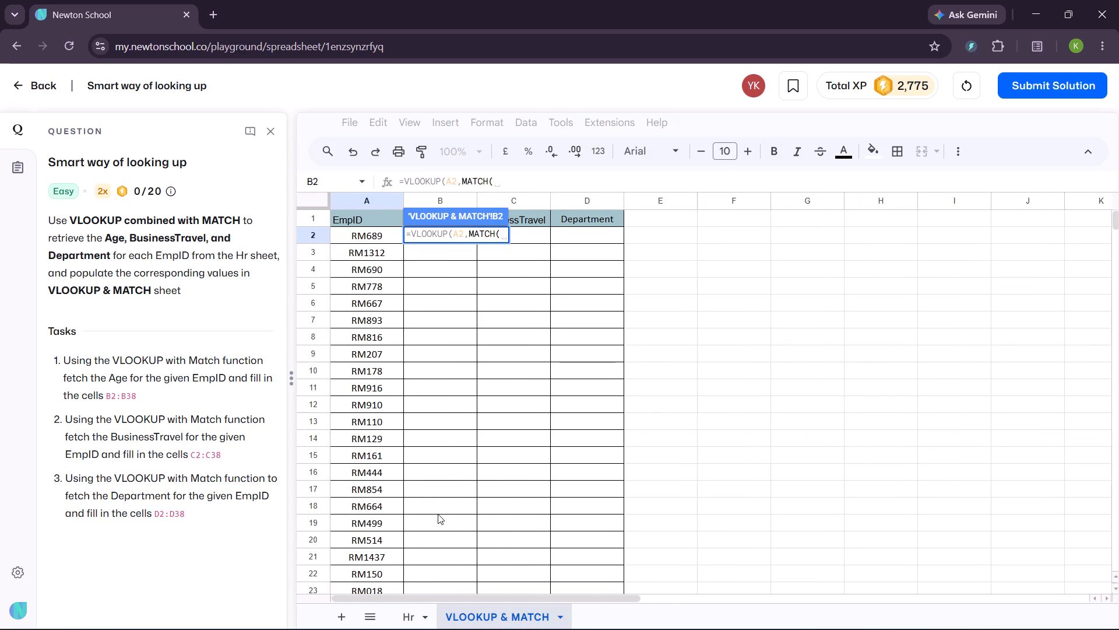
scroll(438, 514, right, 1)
Reference the header row Hr!A1:AP1 from the Hr sheet inside the MATCH function.
click(415, 617)
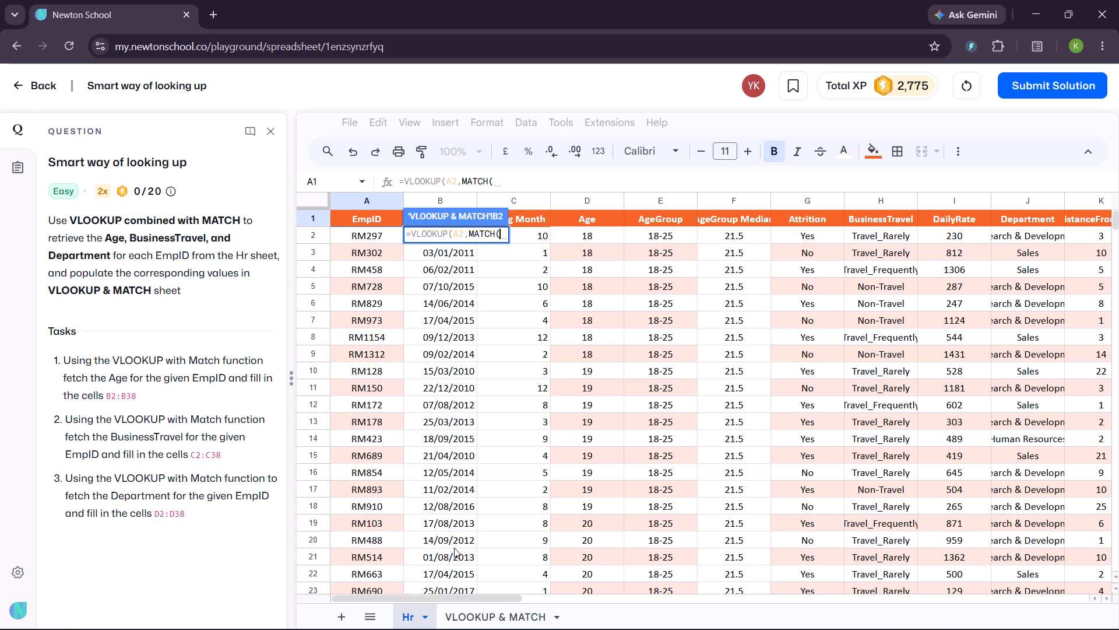
click(454, 548)
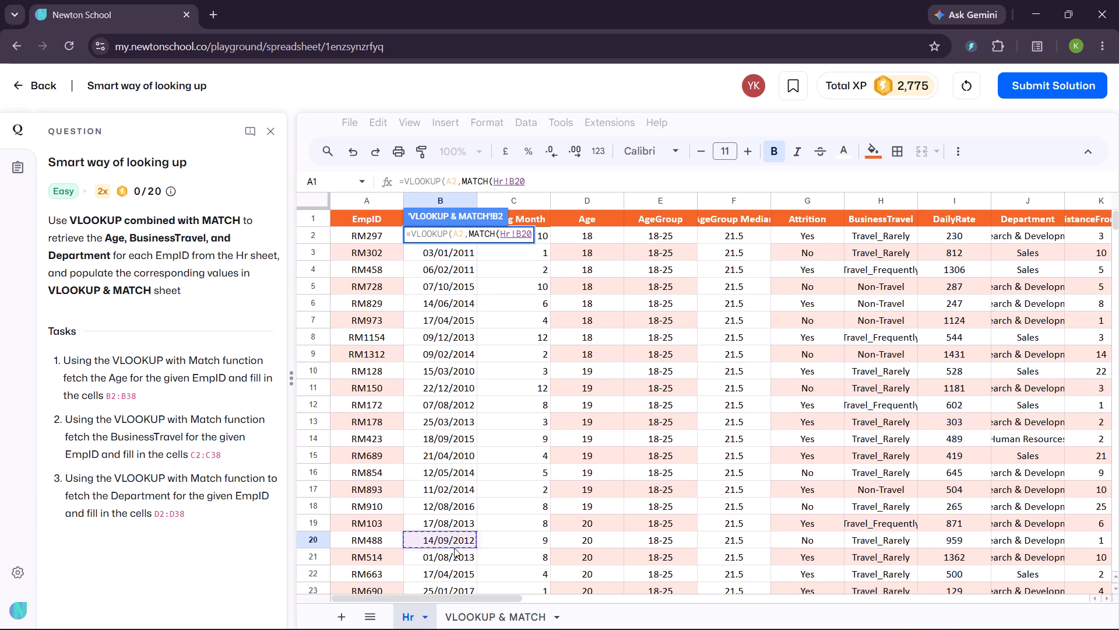
key(BackSpace)
key(BackSpace)
key(BackSpace)
key(BackSpace)
key(BackSpace)
key(BackSpace)
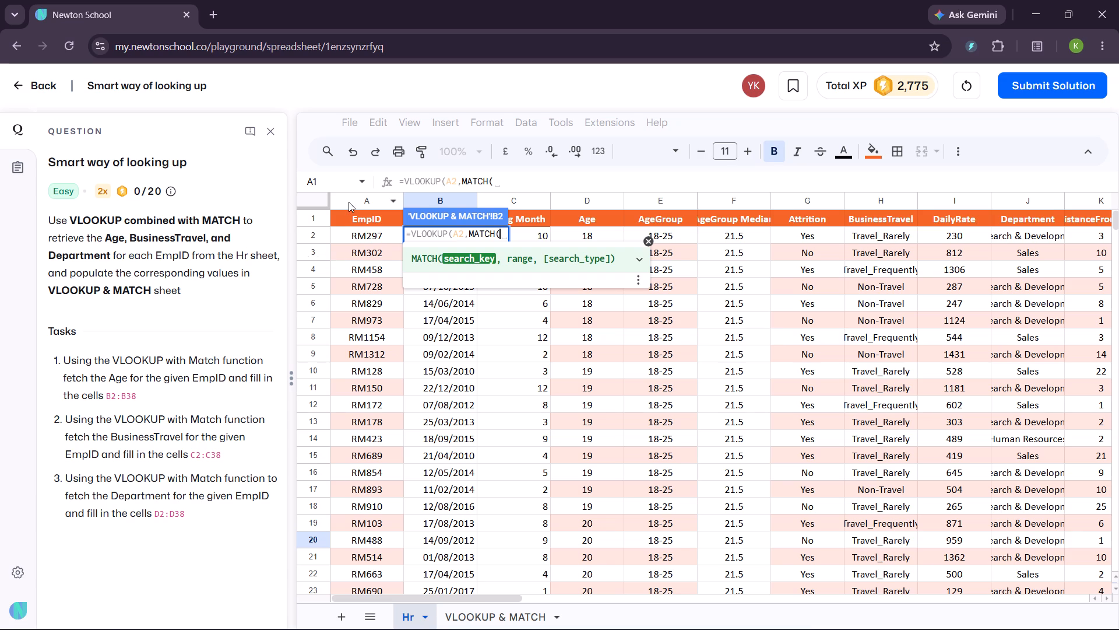
click(337, 215)
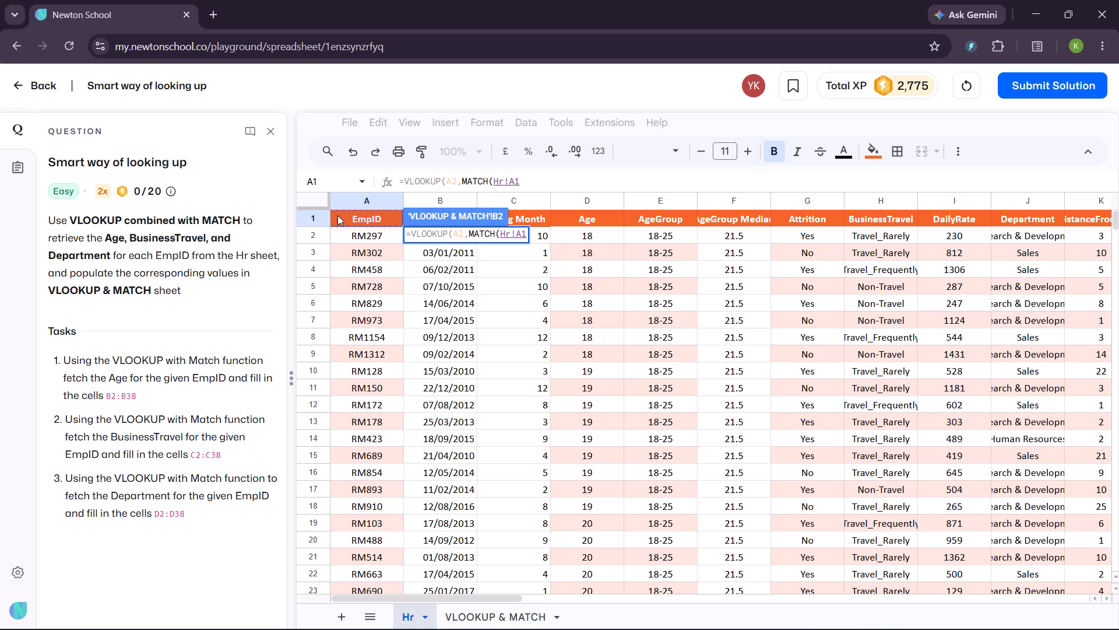
key(ctrl+shift+Right)
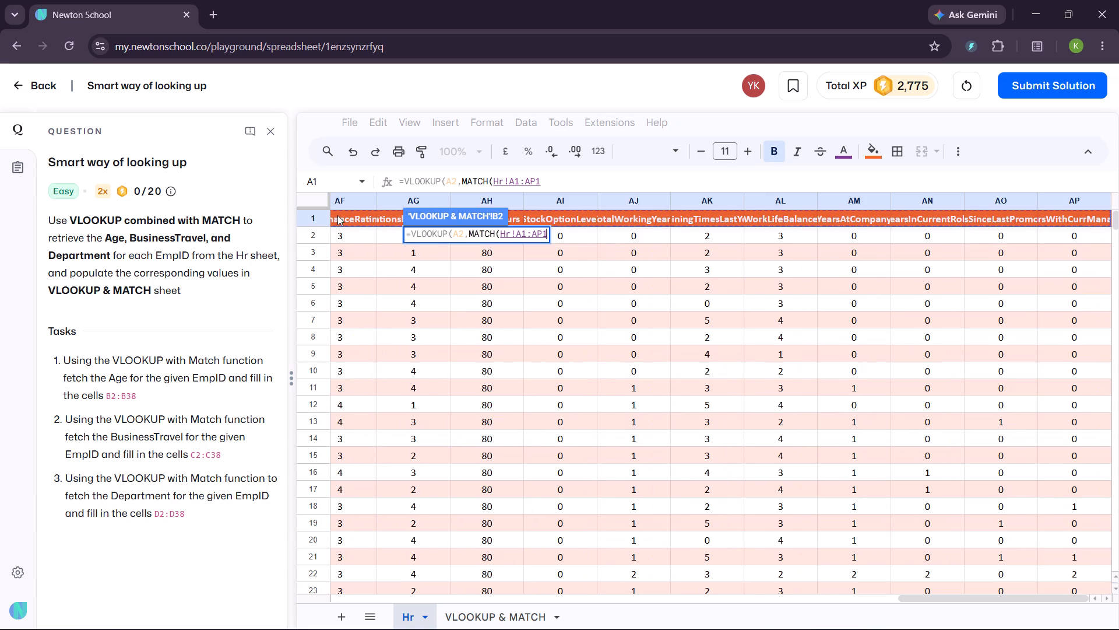
Insert a comma before Hr!A1:AP1 so the range is MATCH's second argument and the search key position is free.
key(comma)
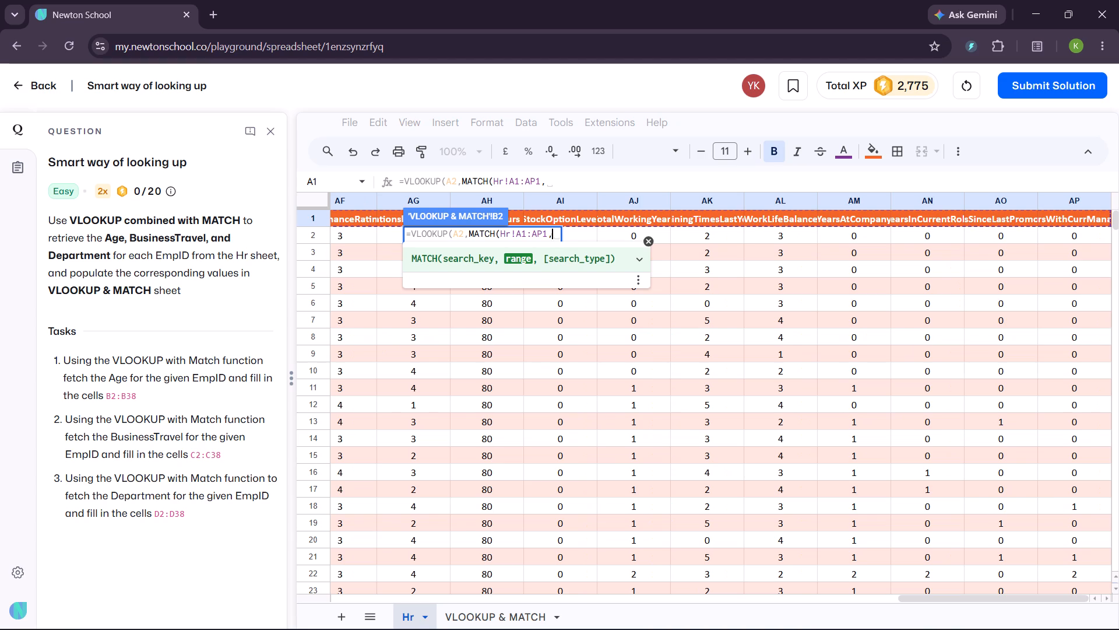
key(BackSpace)
key(Left)
key(Left)
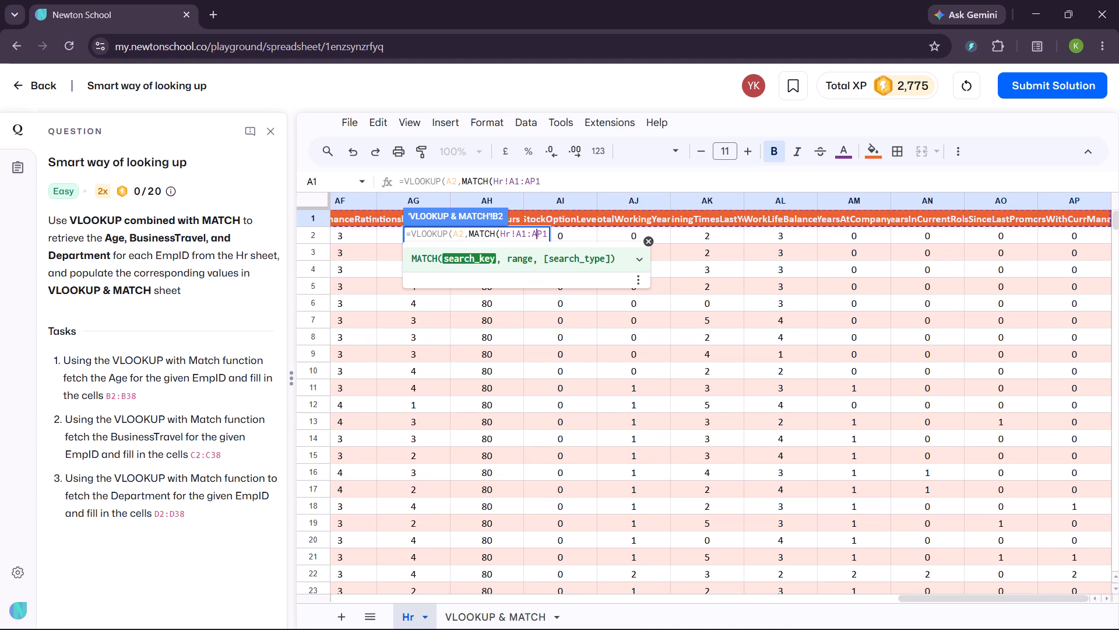
key(Left)
key(Left)
key(Left)
key(Left)
key(Left)
key(Left)
key(Left)
key(comma)
key(Left)
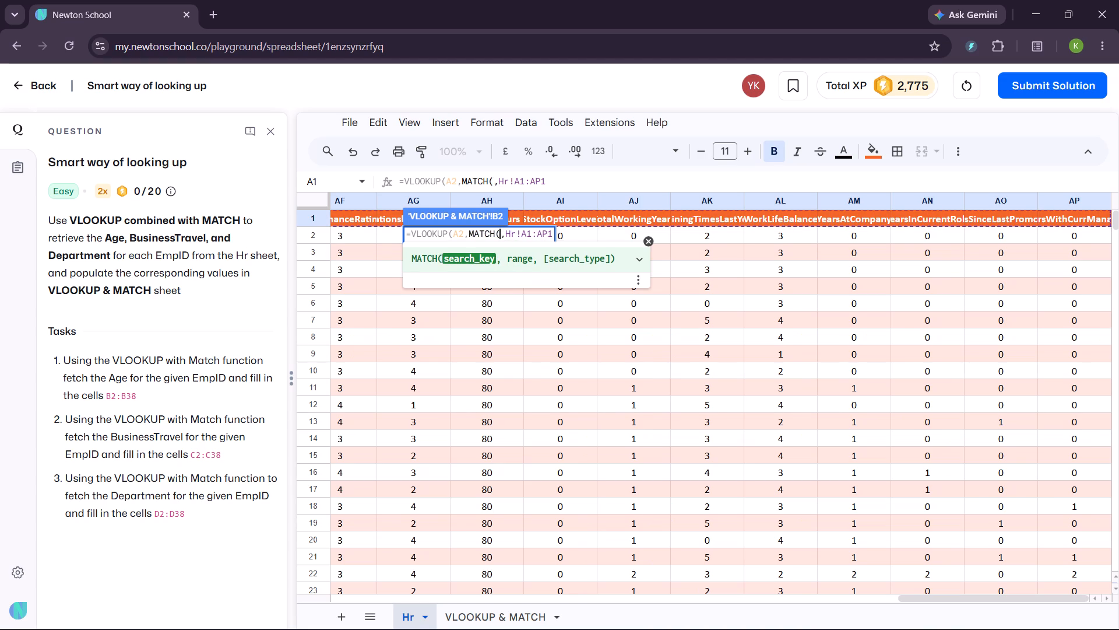
click(469, 614)
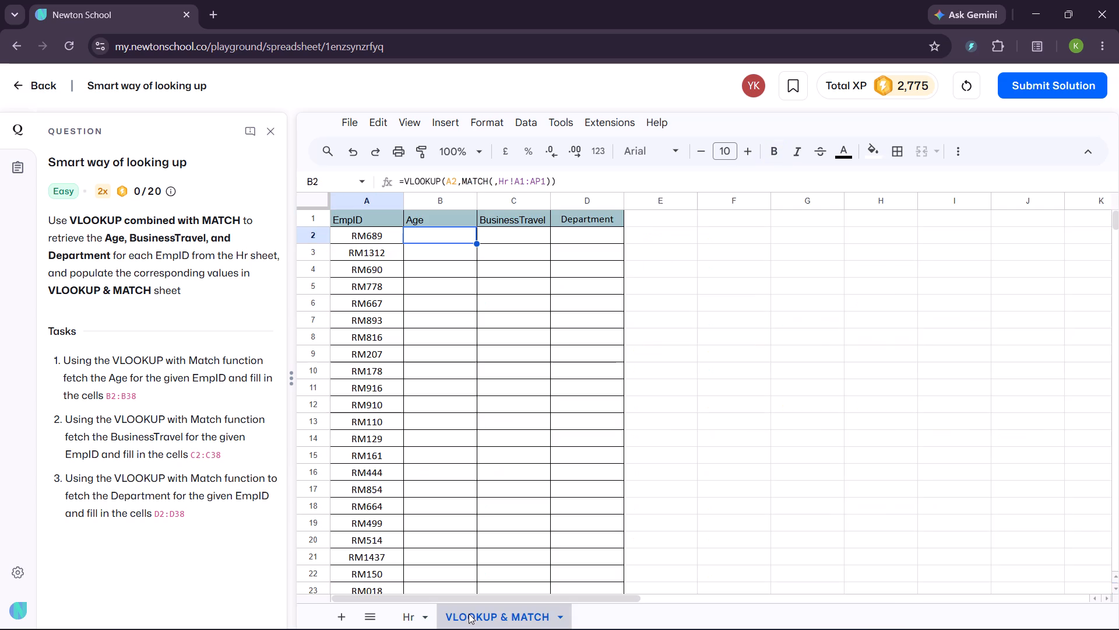
click(494, 184)
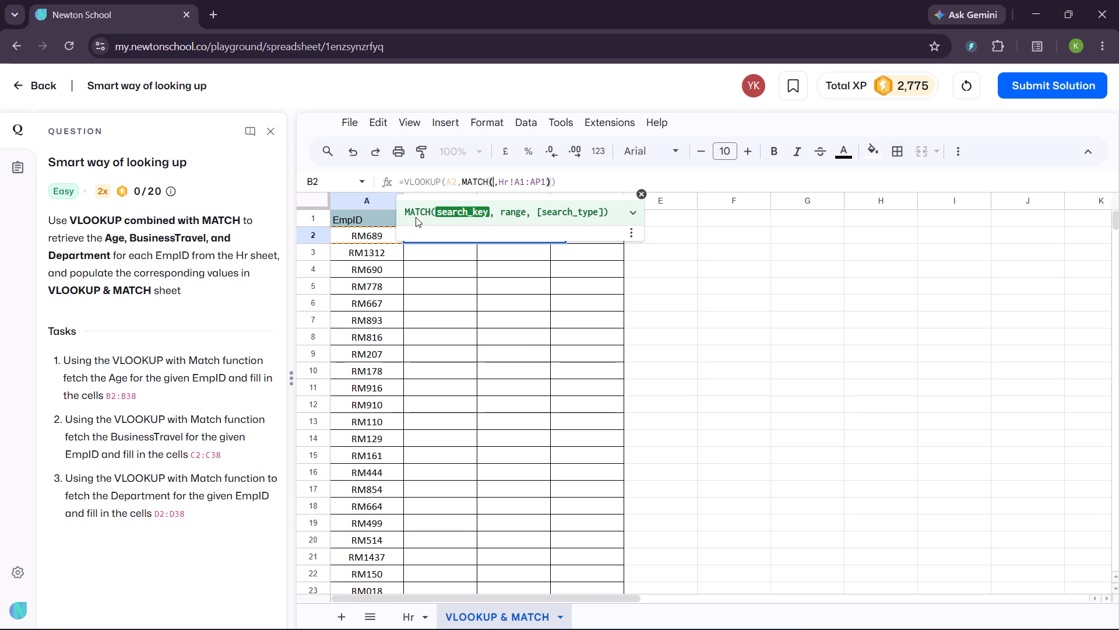
scroll(529, 329, left, 1)
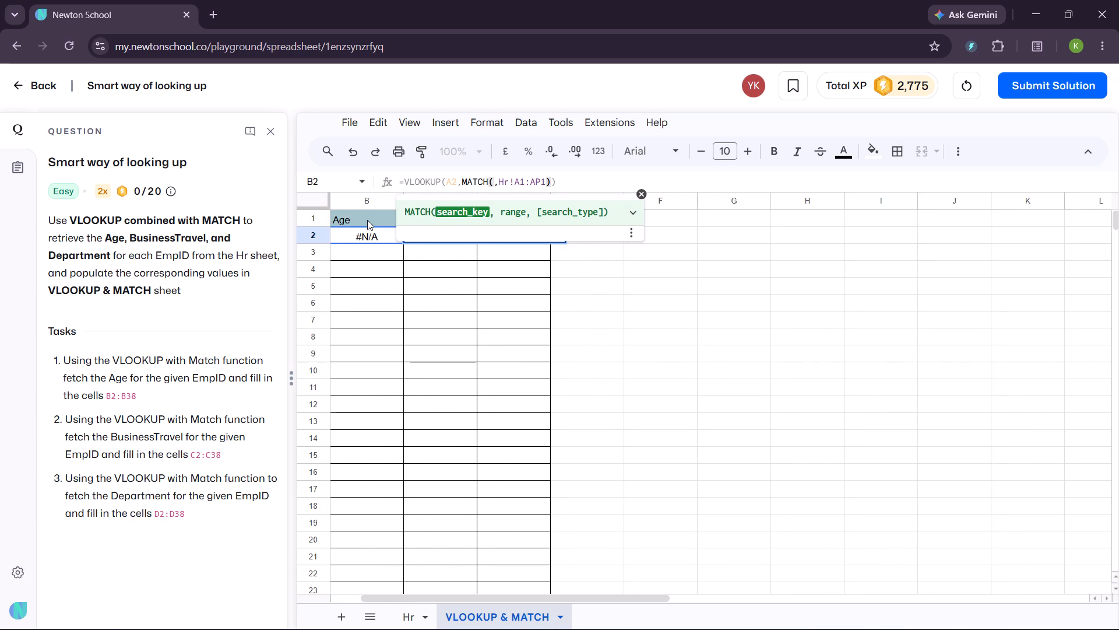
click(367, 220)
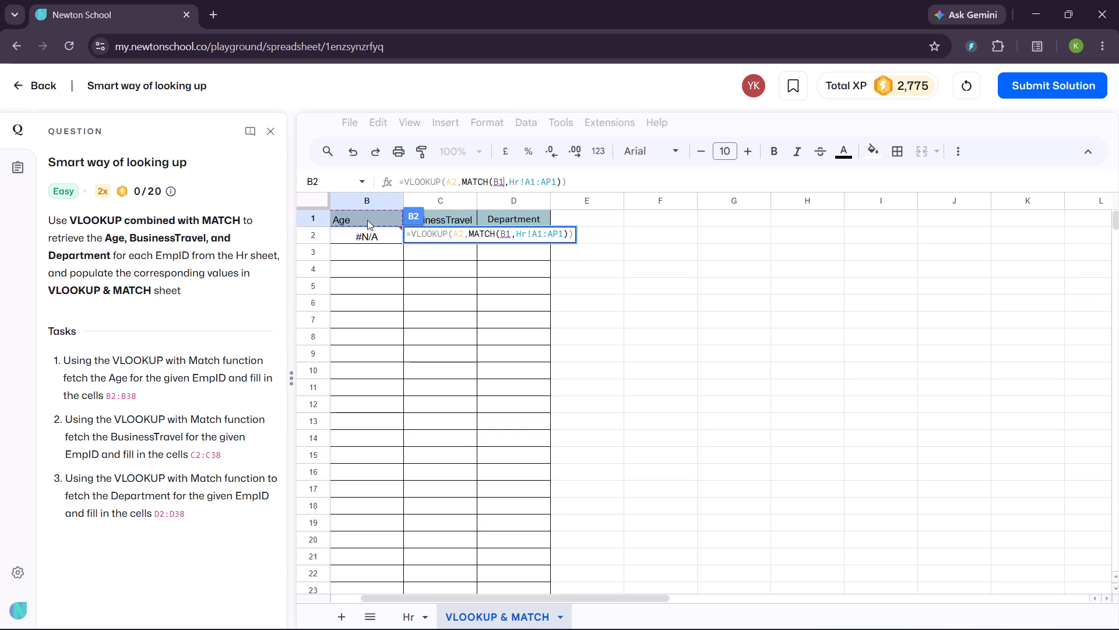
key(Right)
key(Right)
key(Right)
key(Right)
key(Right)
key(Right)
key(Right)
key(Right)
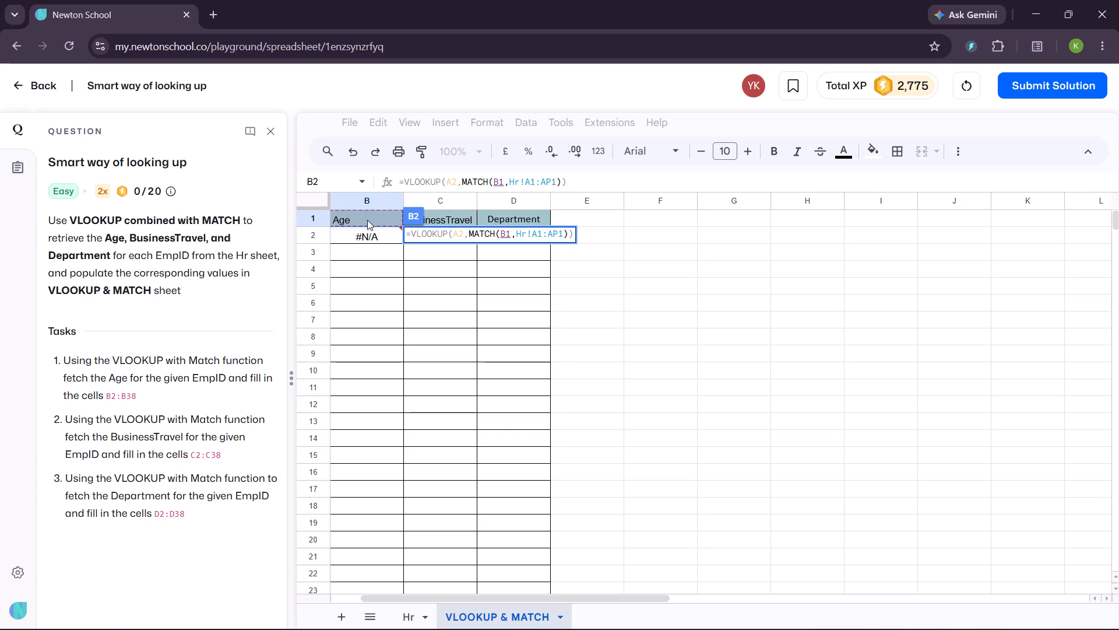
click(367, 220)
click(370, 234)
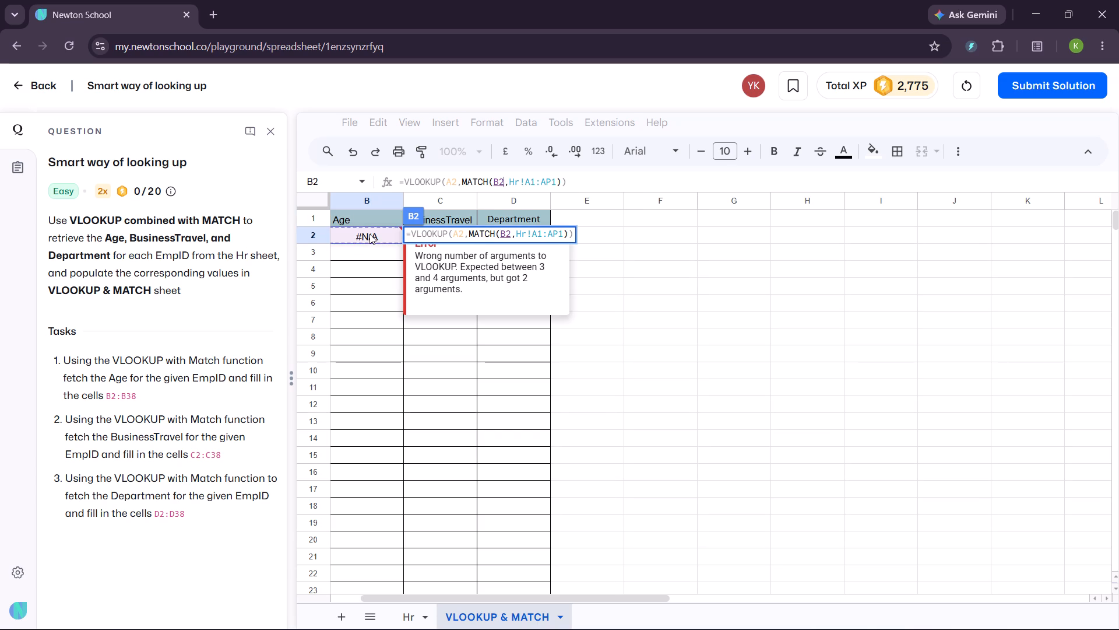
click(385, 209)
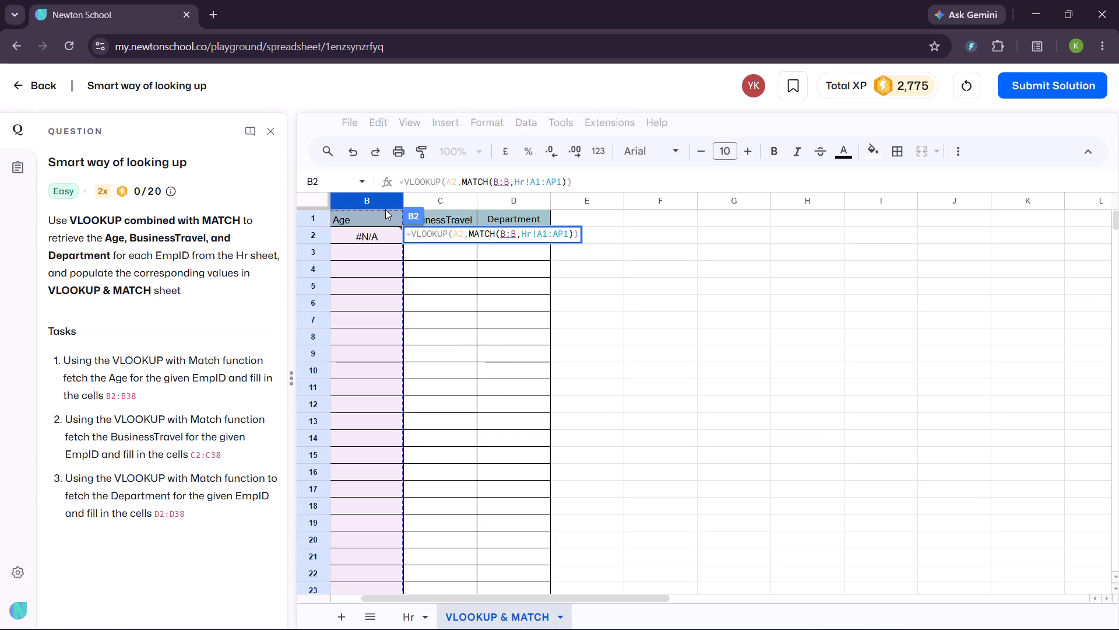
click(385, 209)
click(381, 222)
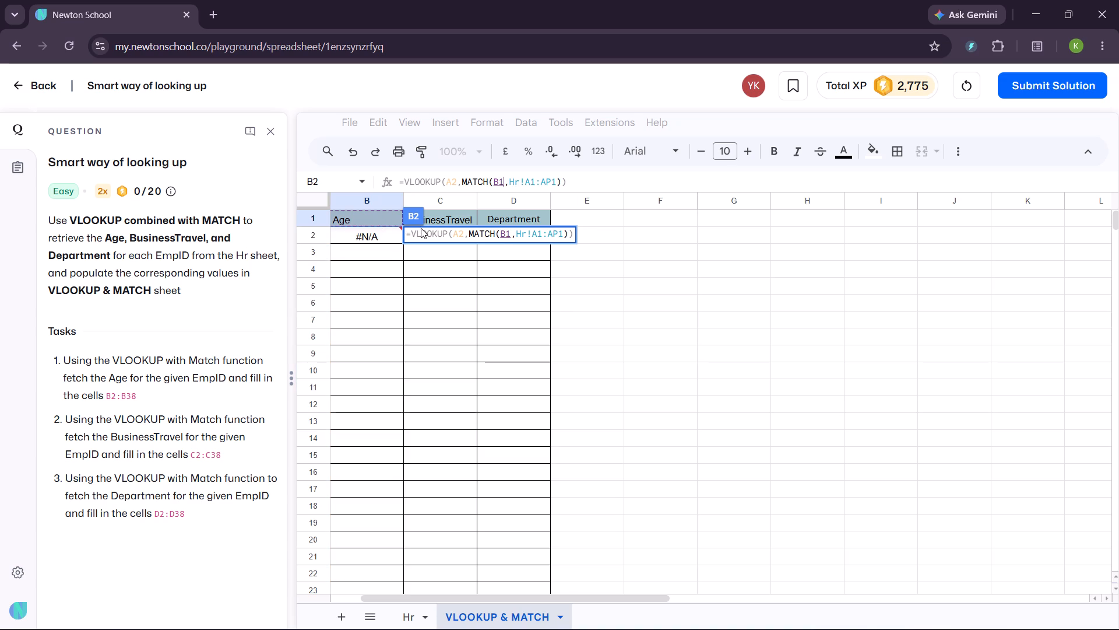
key(Return)
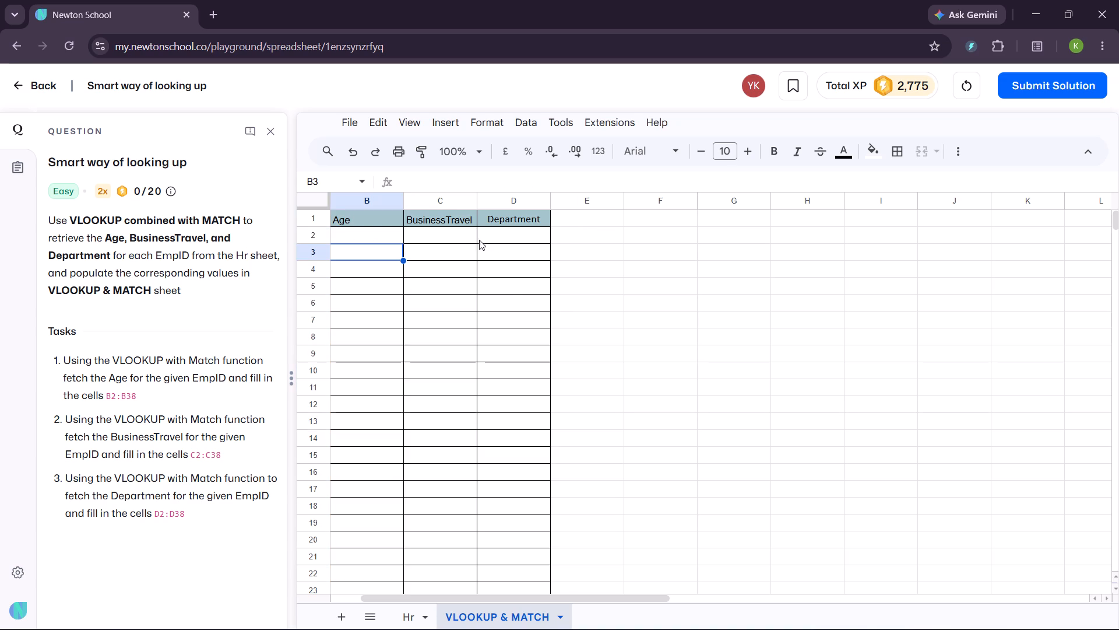
click(360, 235)
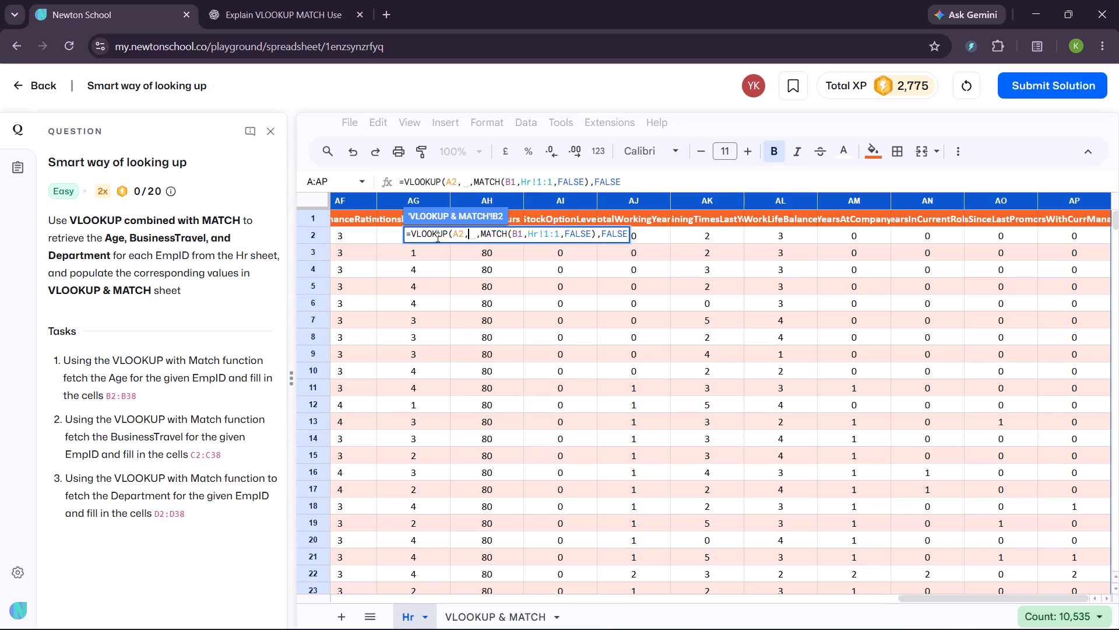
scroll(350, 209, right, 12)
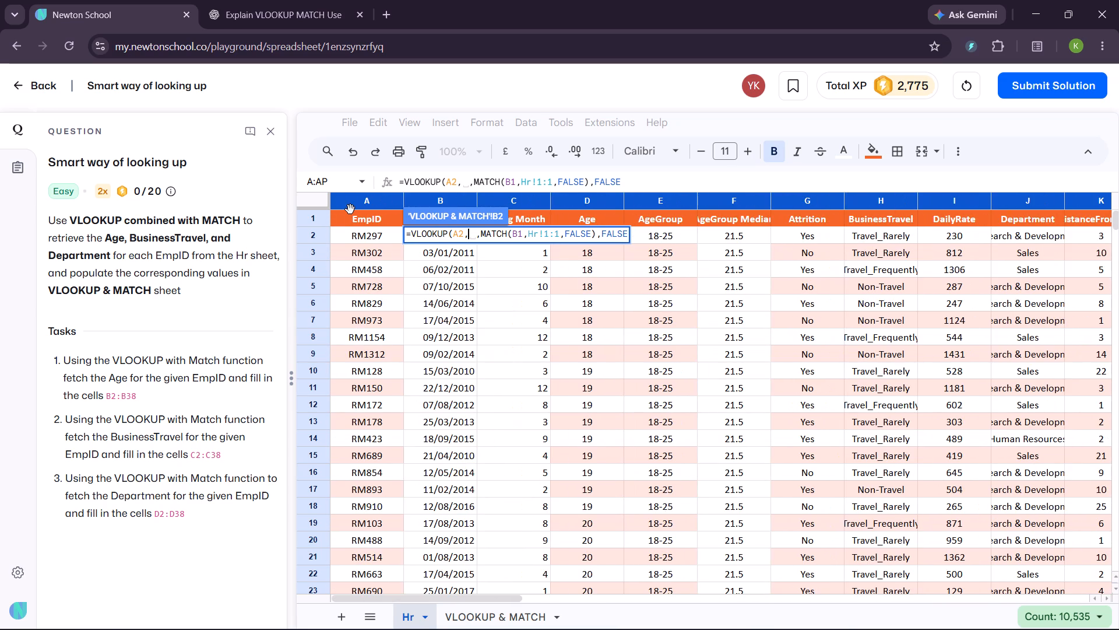
click(351, 202)
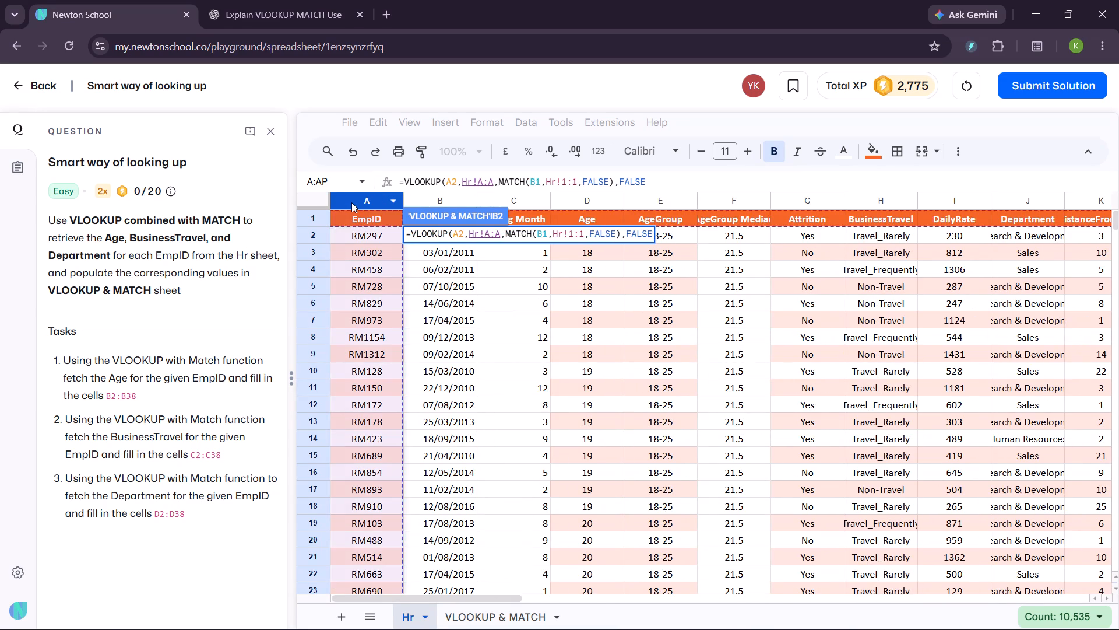
key(ctrl+shift+Right)
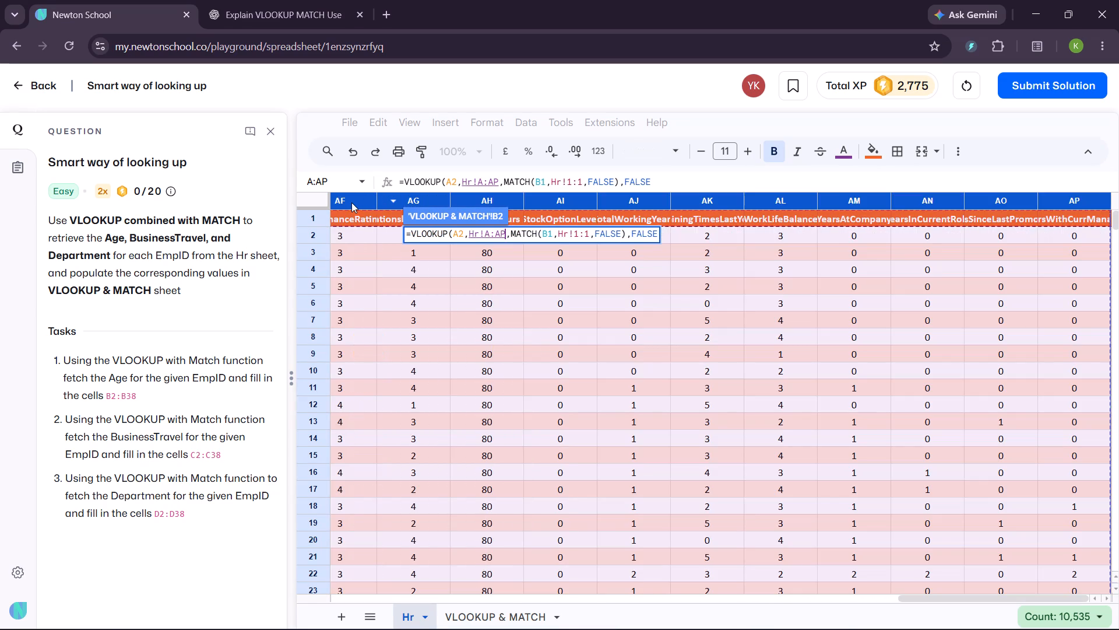
key(Return)
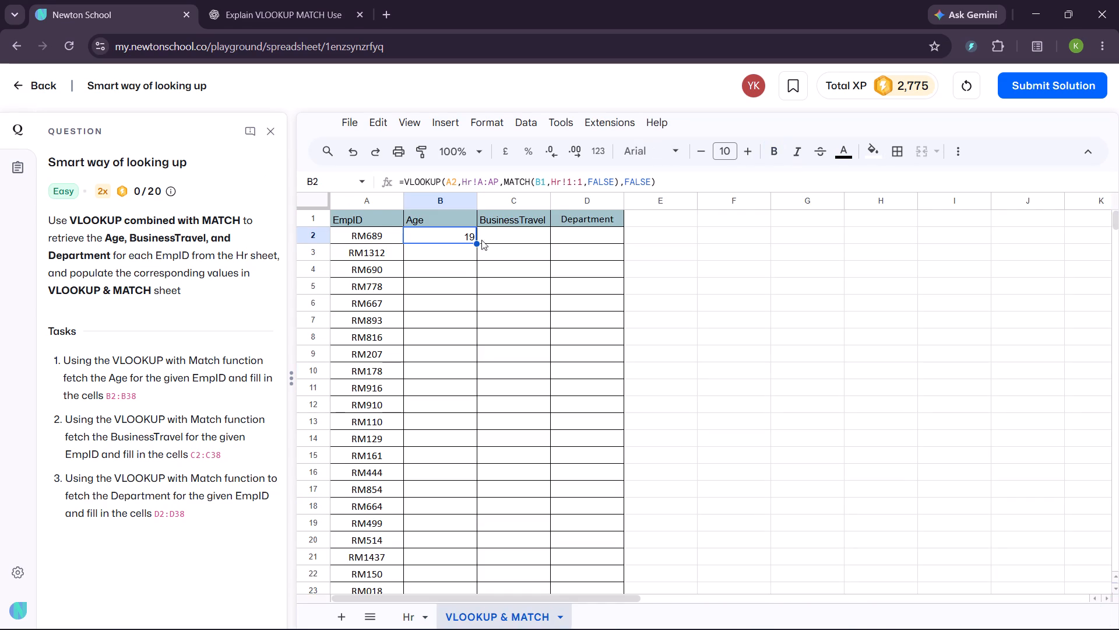
Make the VLOOKUP table range in B2's formula column-absolute as Hr!$A:$AP.
click(476, 179)
key(shift+dollar)
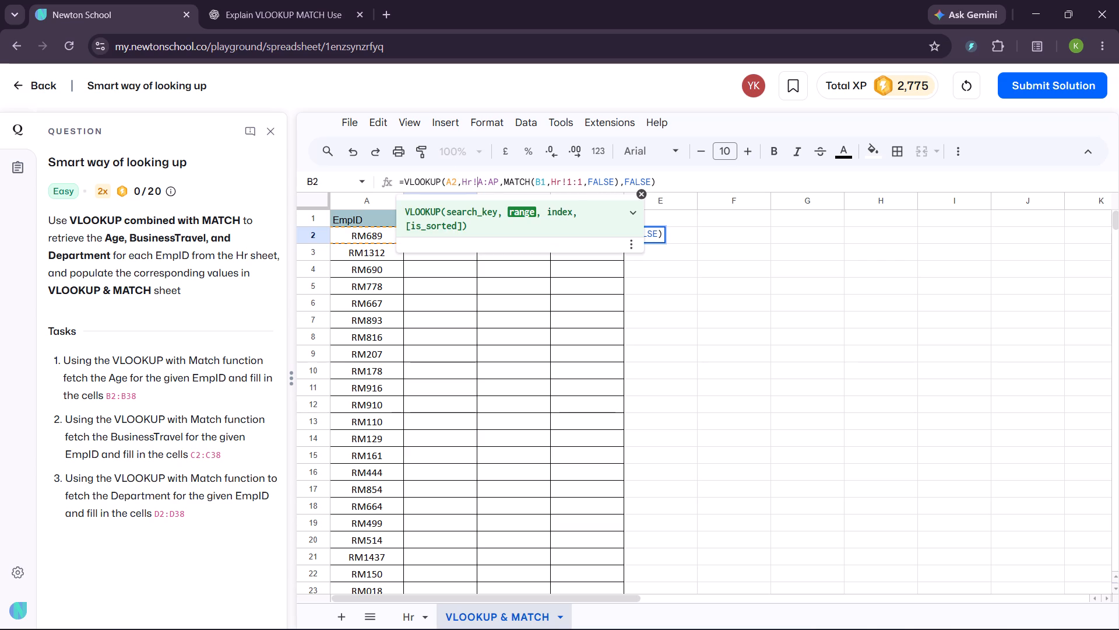
key(Right)
key(Right)
key(shift+dollar)
Make the MATCH header range in B2's formula row-absolute as Hr!$1:$1.
key(Right)
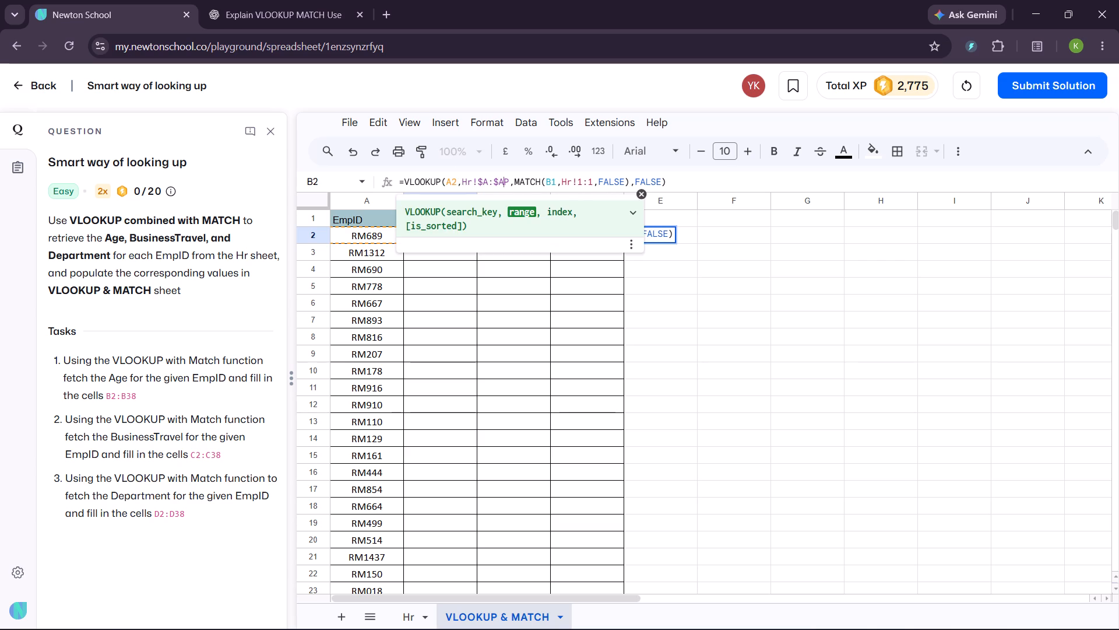
key(Right)
key(Right)
key(Right)
key(Right)
key(Right)
key(Right)
key(Right)
key(Right)
key(Right)
key(Right)
key(Right)
key(Right)
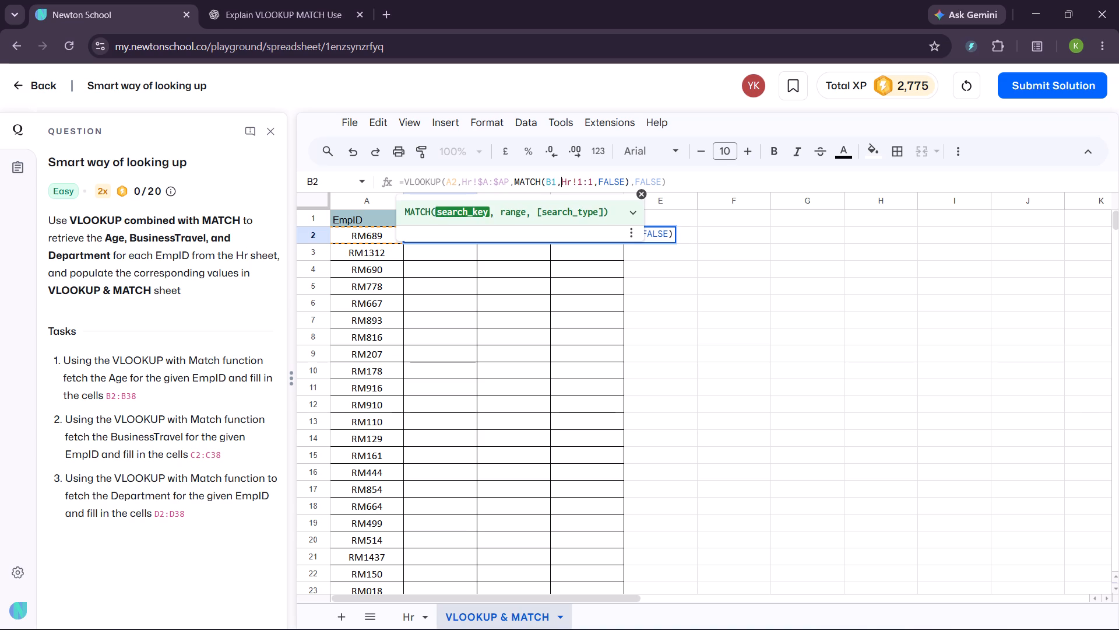
key(Right)
key(Right)
key(Right)
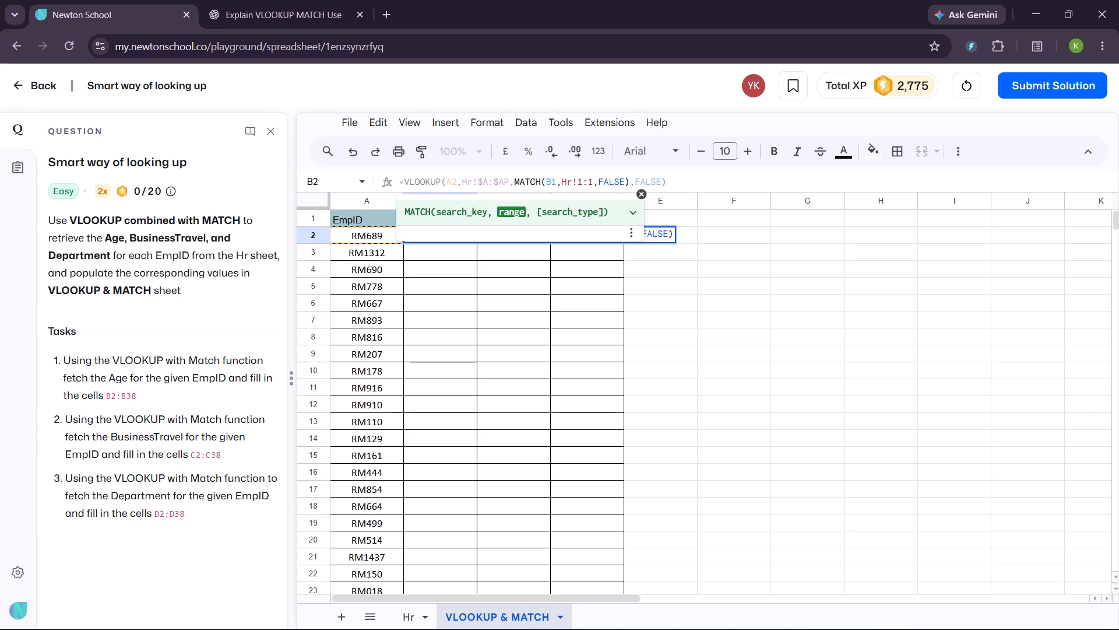
key(Left)
key(shift+dollar)
key(Right)
key(Right)
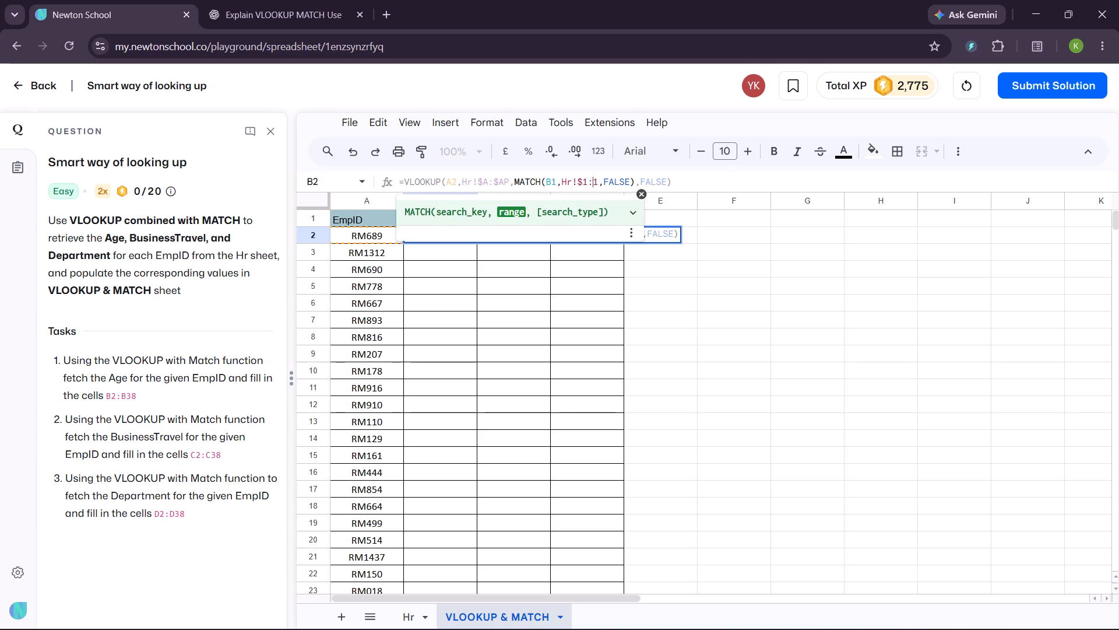
key(shift+dollar)
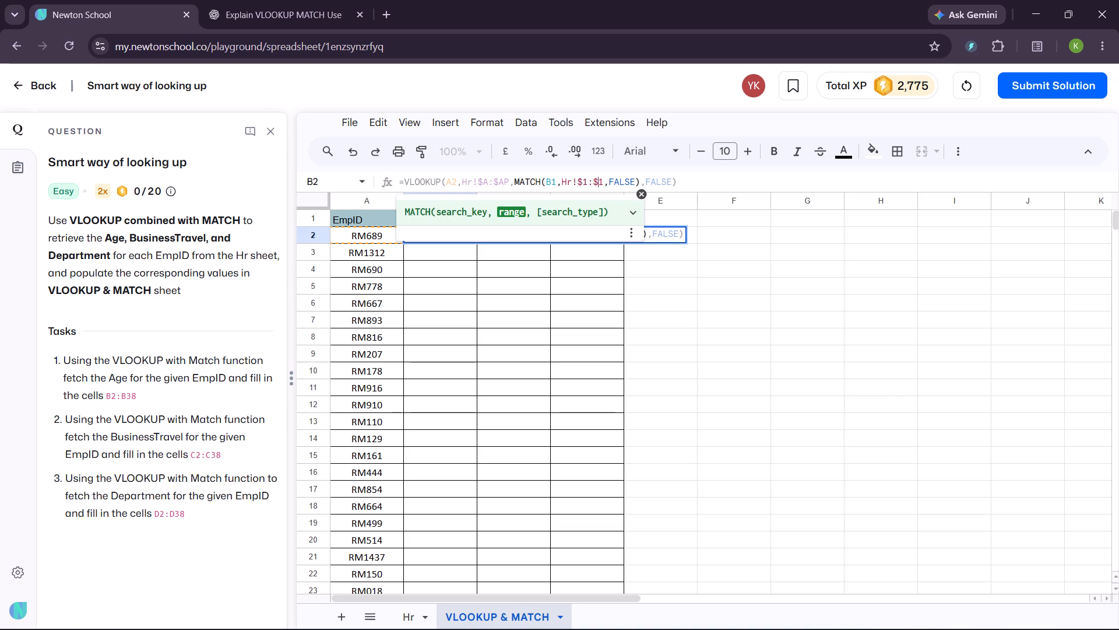
Make the MATCH search key in B2's formula fully absolute as $B$1 and enter the formula.
key(Left)
key(Left)
key(Left)
key(Left)
key(Left)
key(Left)
key(Left)
key(Left)
key(Left)
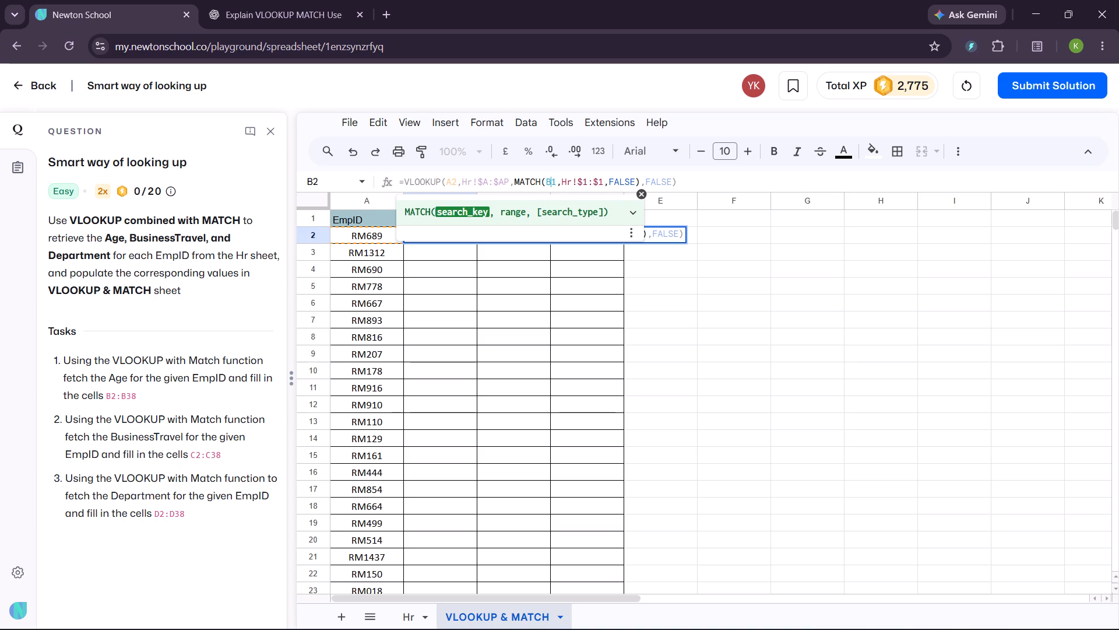
key(Left)
key(shift+dollar)
key(Right)
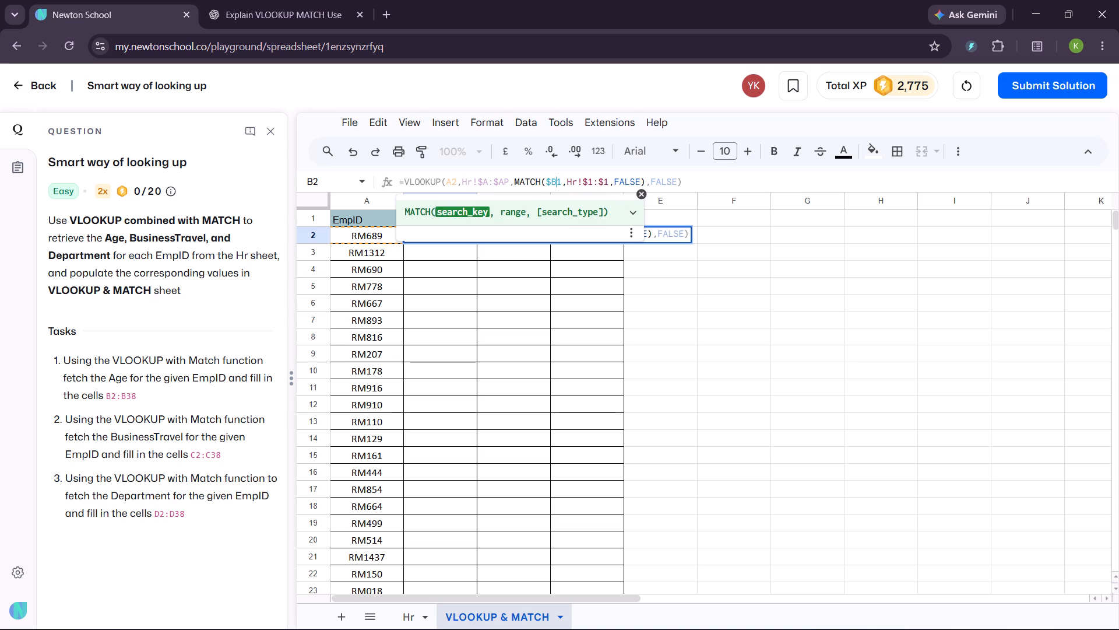
key(shift+dollar)
key(Return)
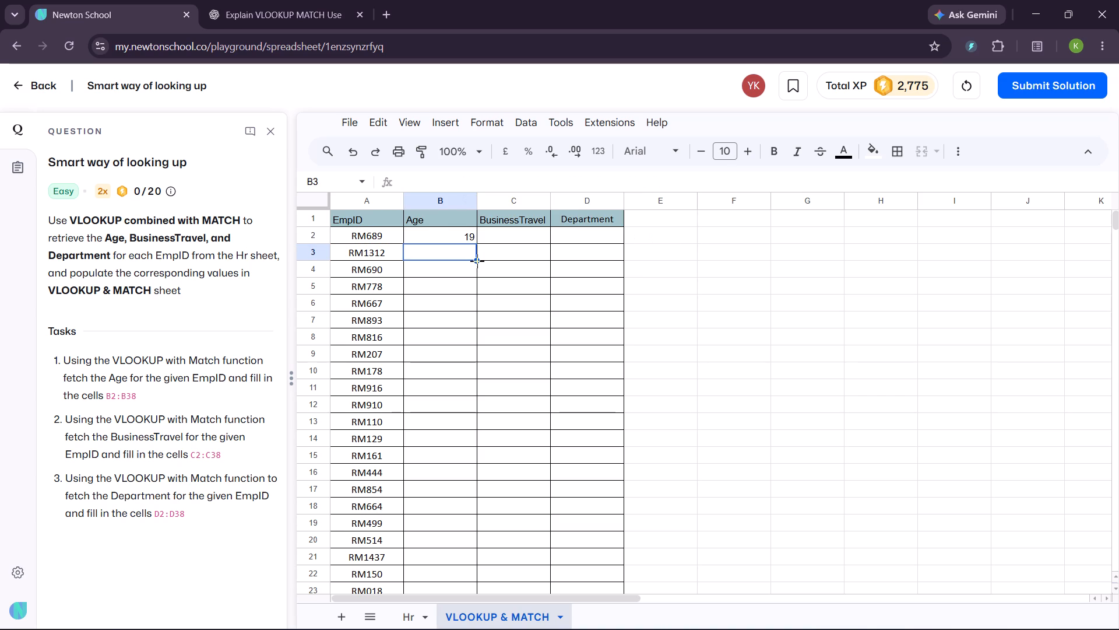
Fill B2's formula down the Age column for all listed EmpIDs.
click(454, 233)
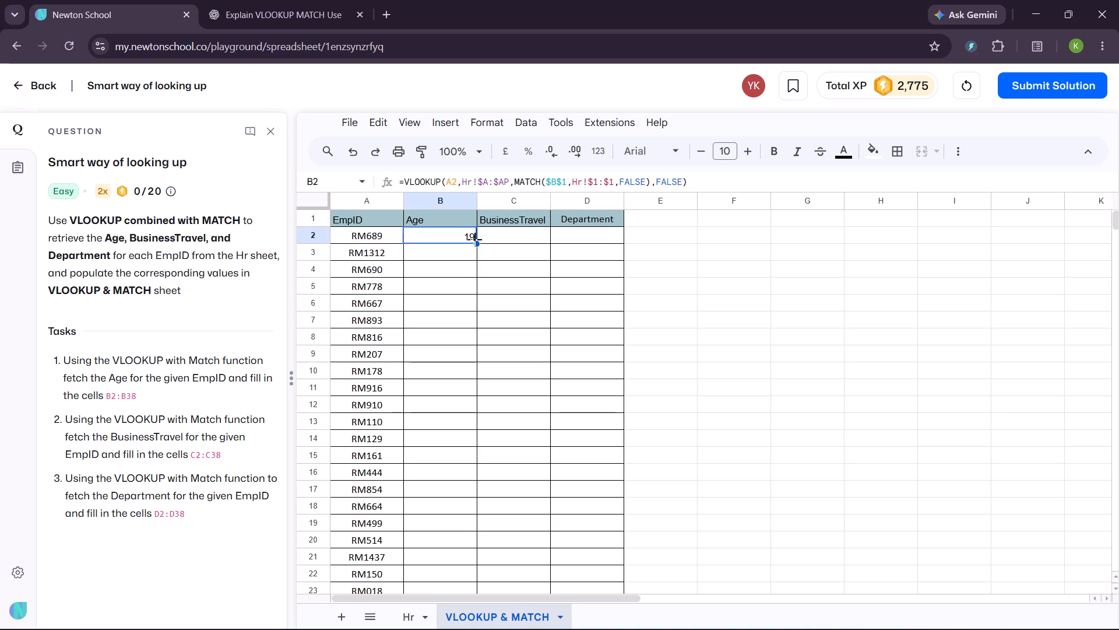
double_click(477, 243)
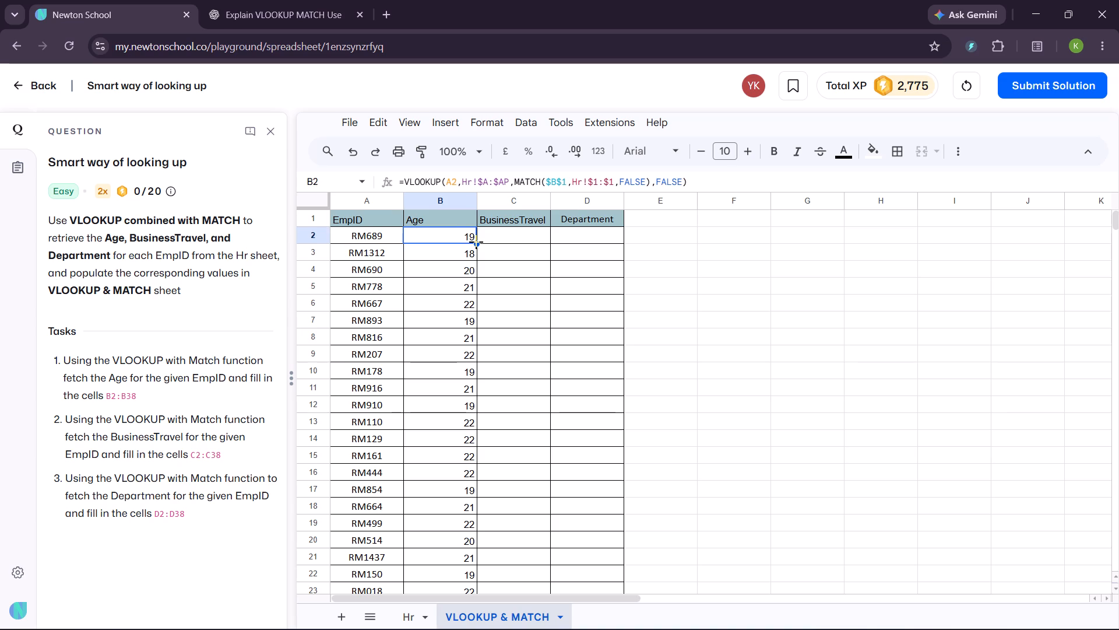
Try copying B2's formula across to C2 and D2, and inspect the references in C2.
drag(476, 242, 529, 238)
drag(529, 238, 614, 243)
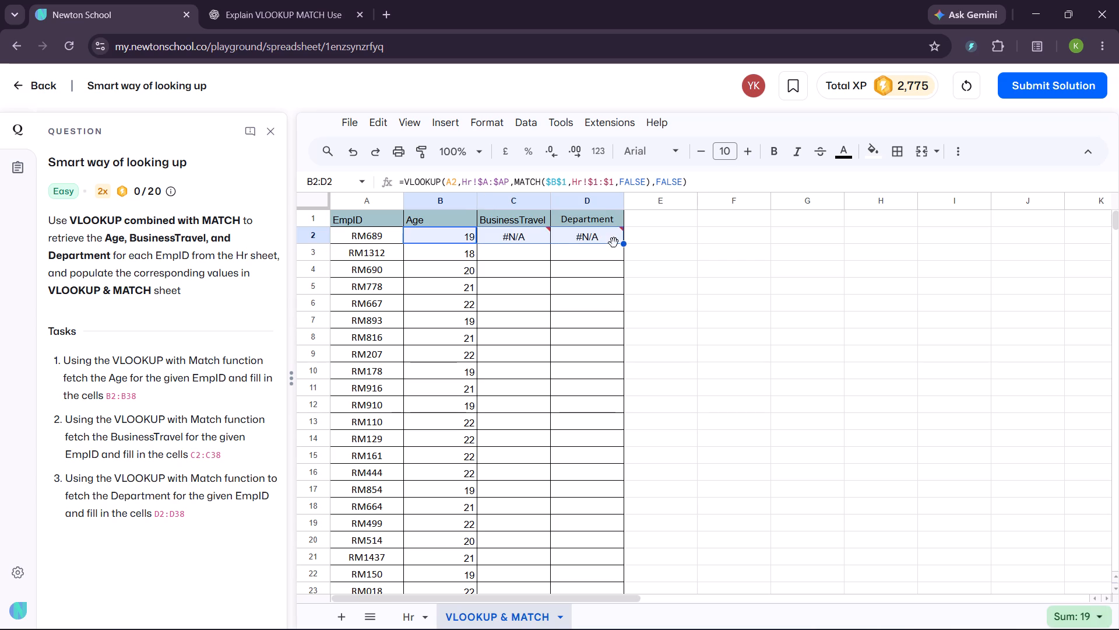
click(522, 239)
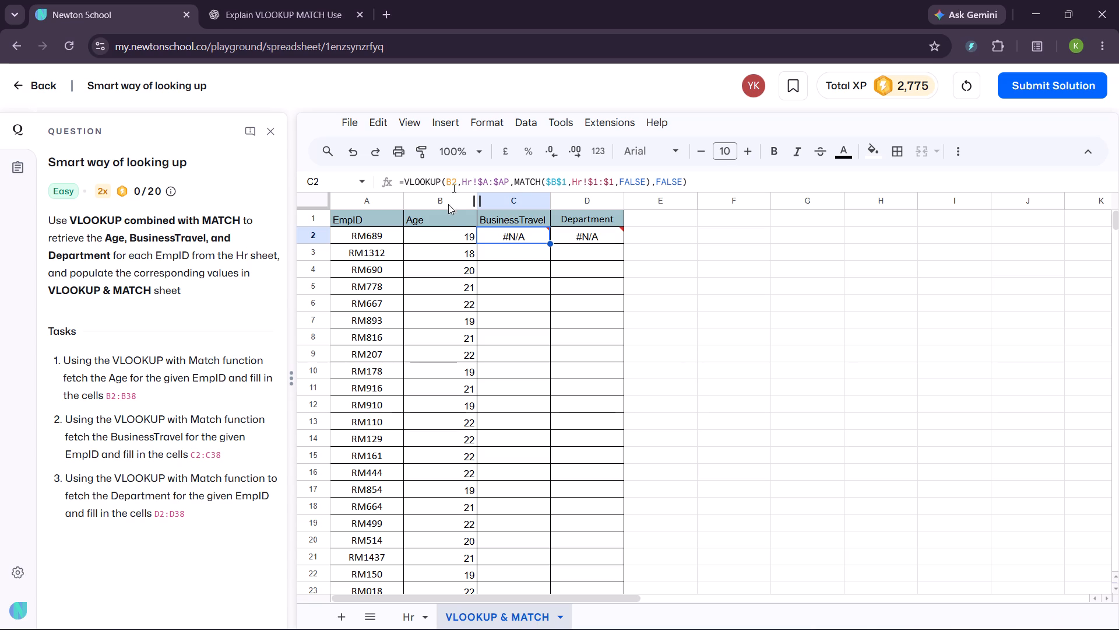
Lock only the column of the VLOOKUP search key in B2's formula, as $A2, and enter the formula.
click(441, 231)
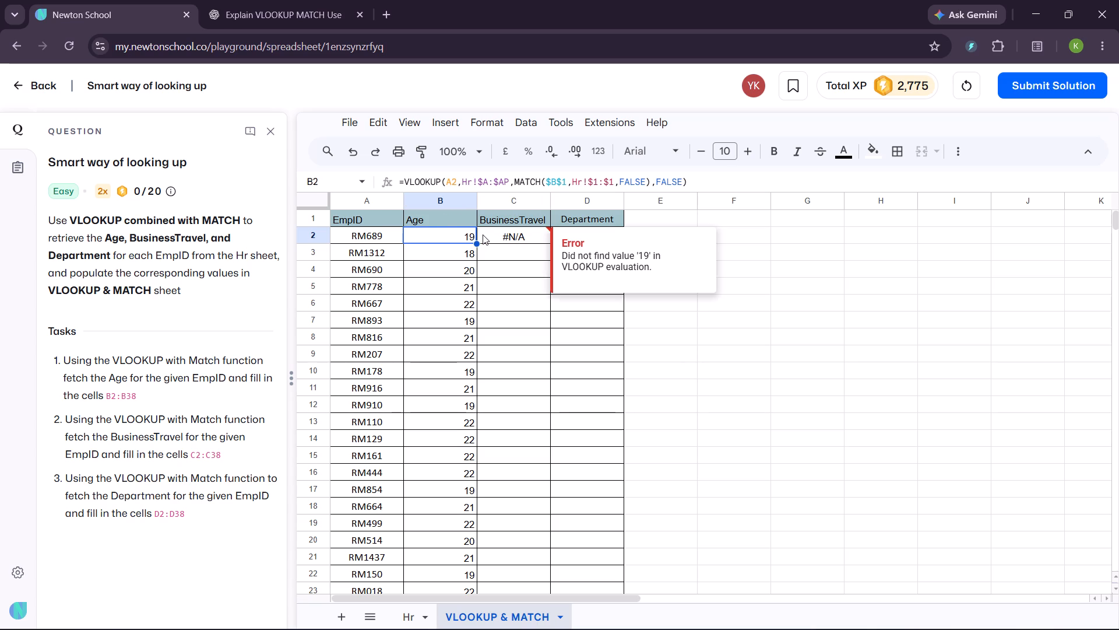
click(446, 186)
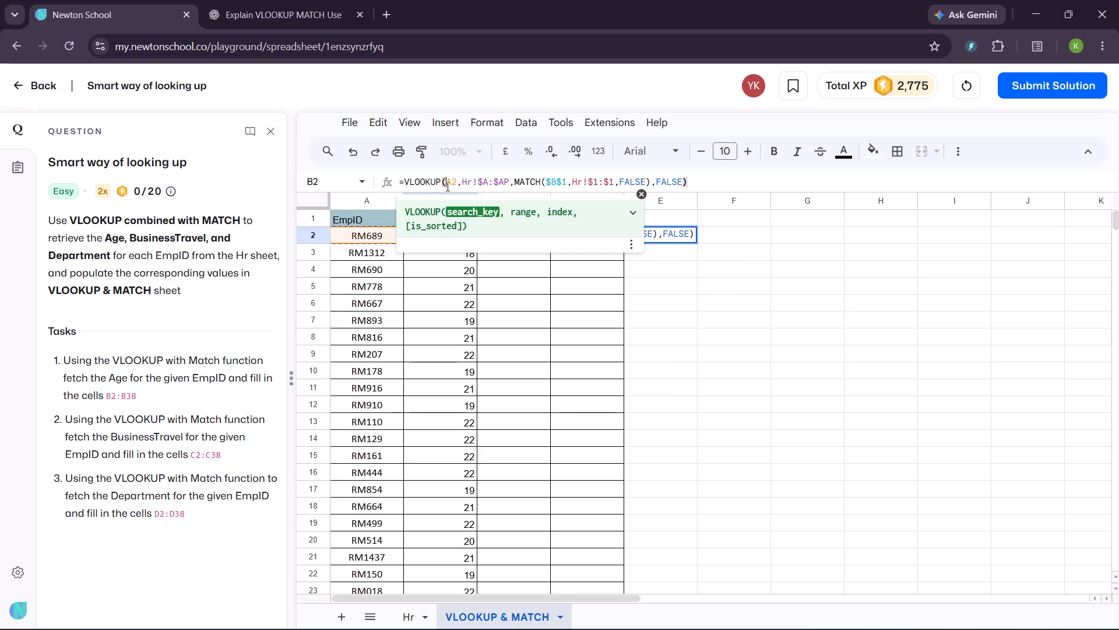
key(shift+dollar)
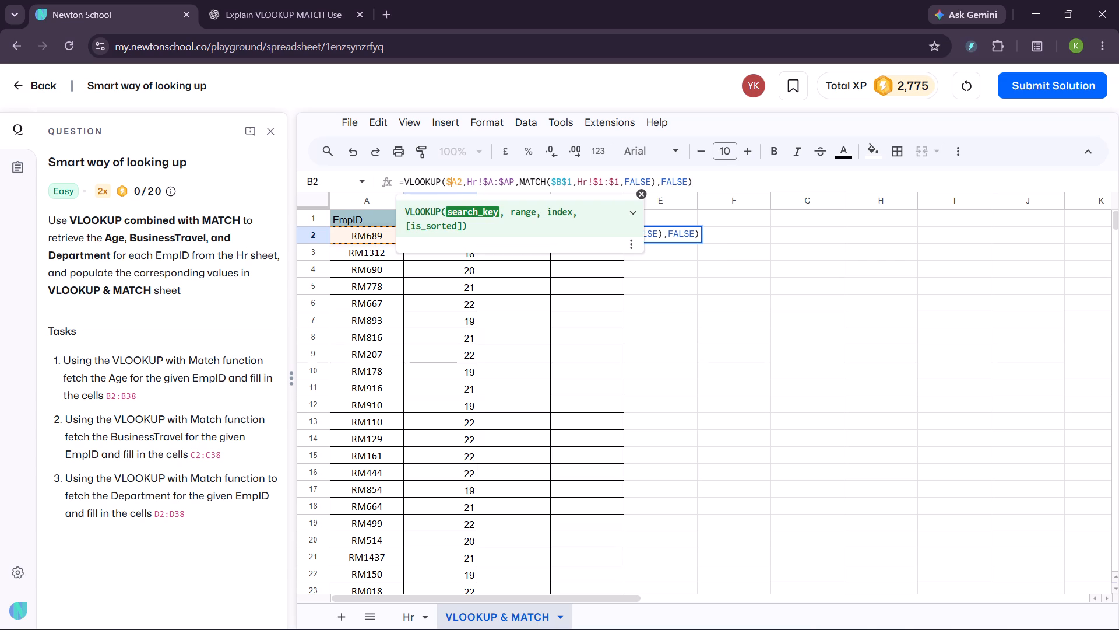
key(Right)
key(shift+dollar)
key(BackSpace)
click(633, 322)
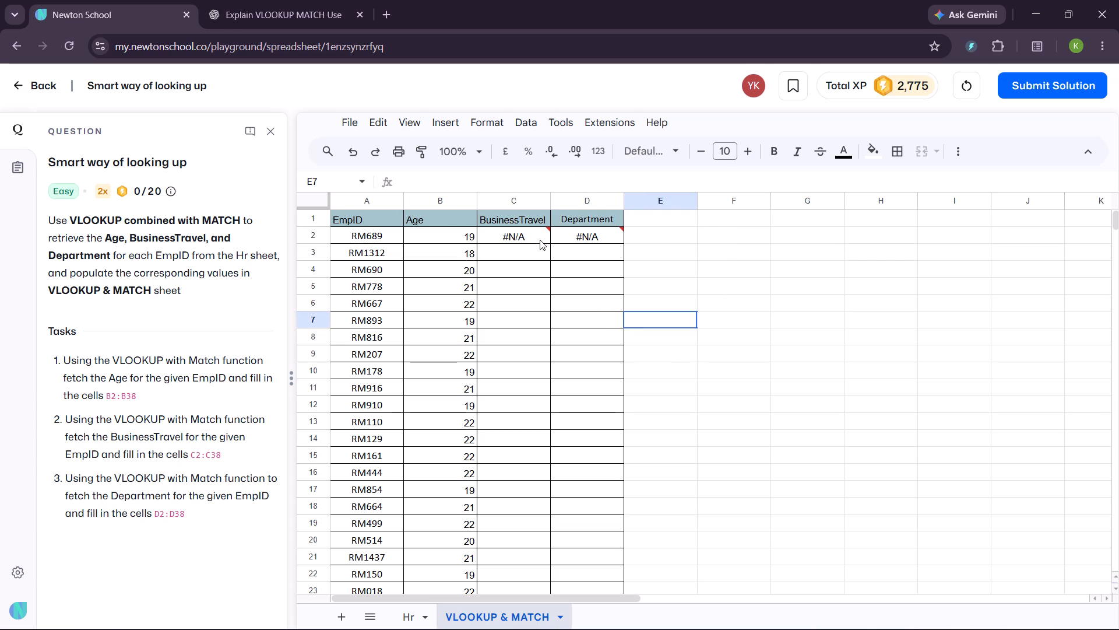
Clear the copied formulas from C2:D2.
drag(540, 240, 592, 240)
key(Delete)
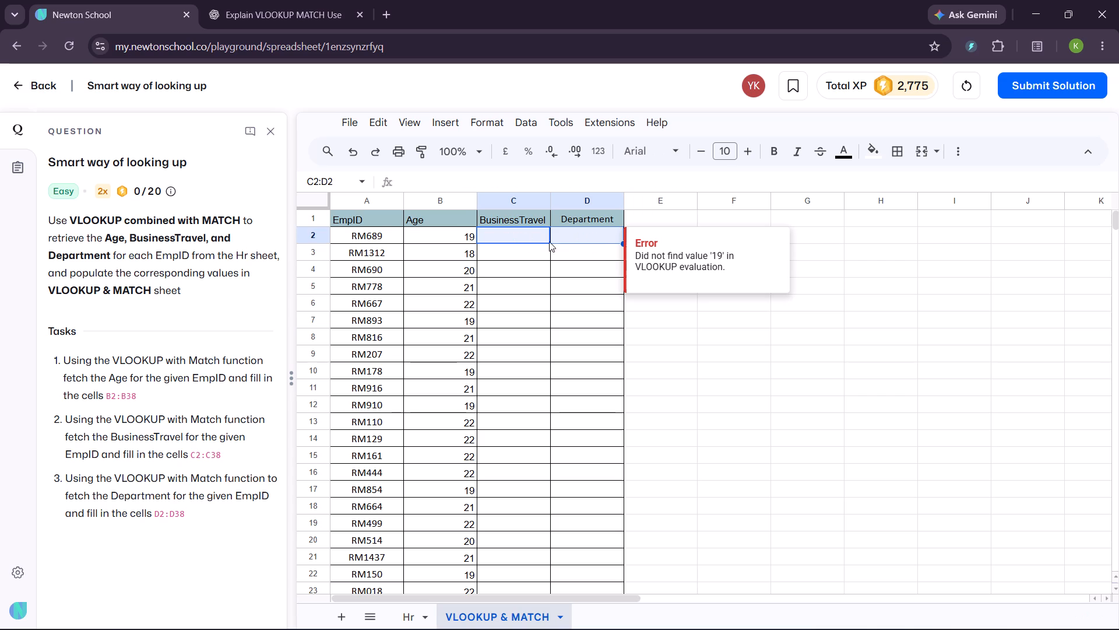
Clear the old Age formulas in B3:B38 and refill the column with B2's updated formula.
click(462, 232)
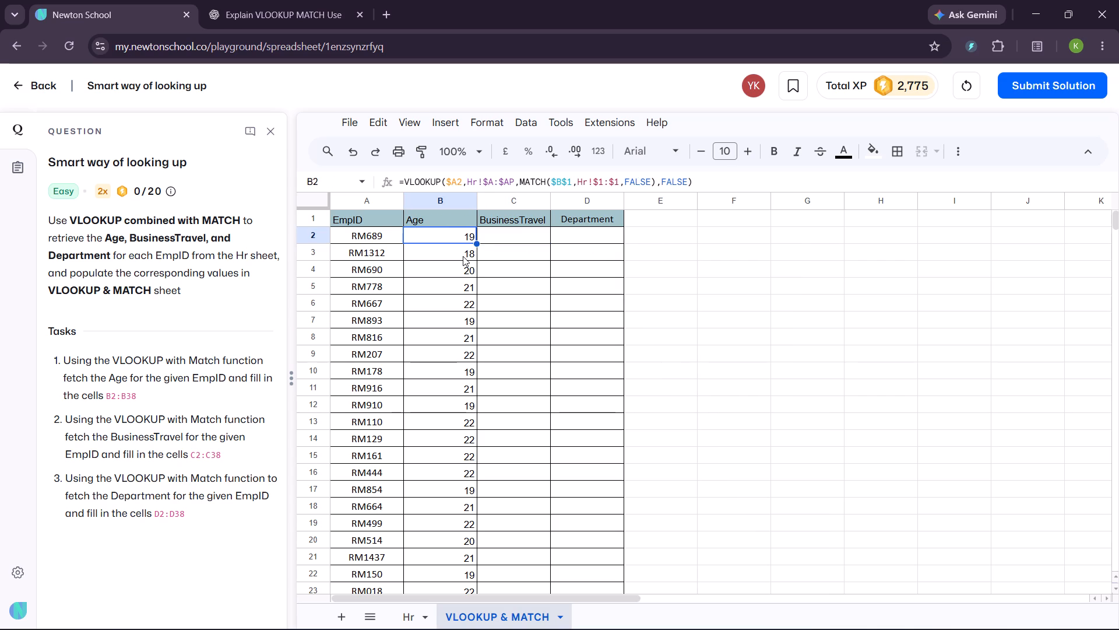
click(463, 256)
key(ctrl+shift+Down)
key(Delete)
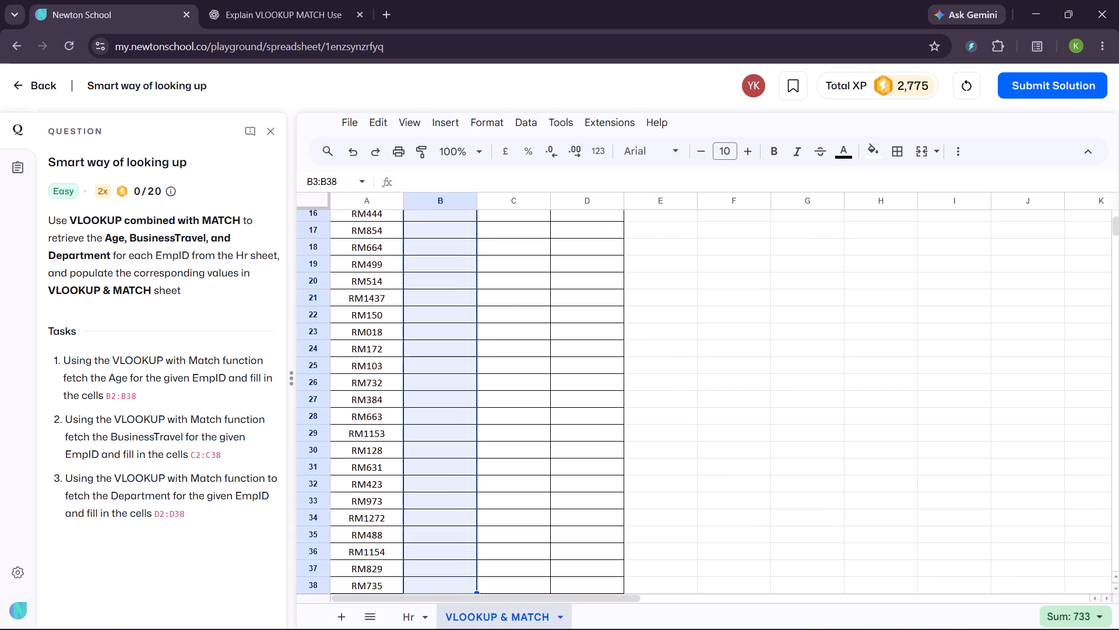
key(ctrl+Up)
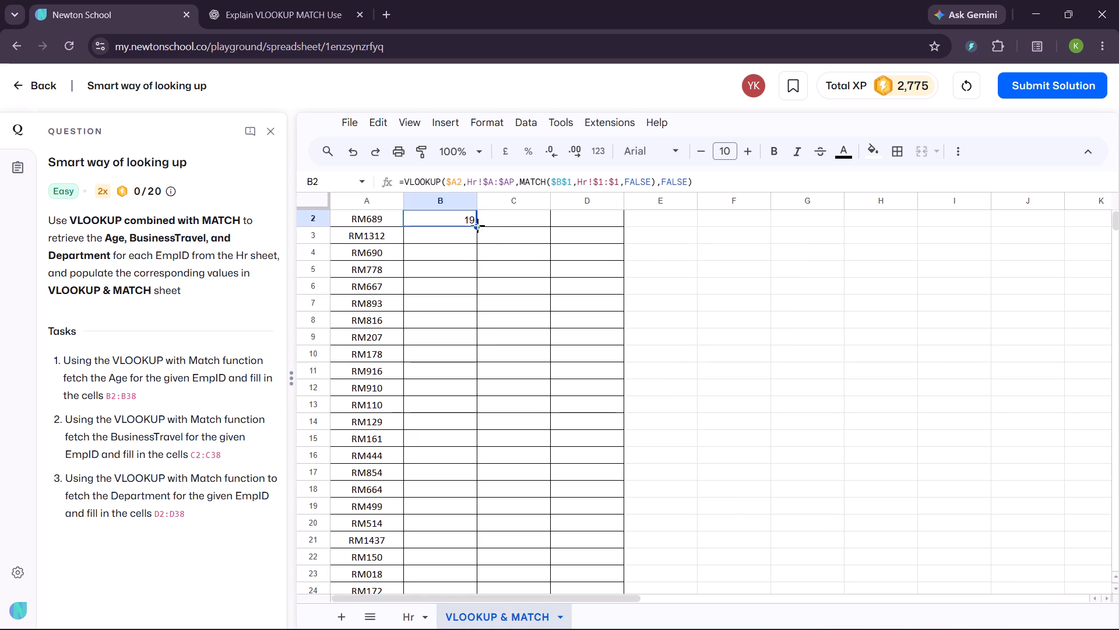
double_click(478, 226)
Copy B2's formula across to C2 and D2, clearing the surplus copy from E2.
drag(478, 226, 650, 226)
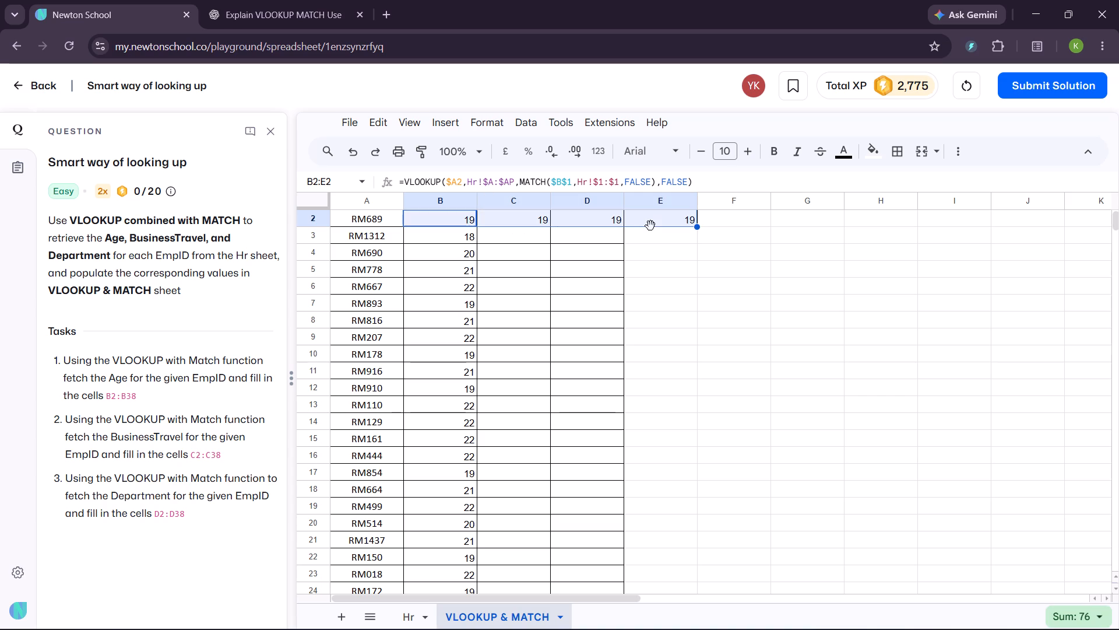
click(688, 220)
key(Delete)
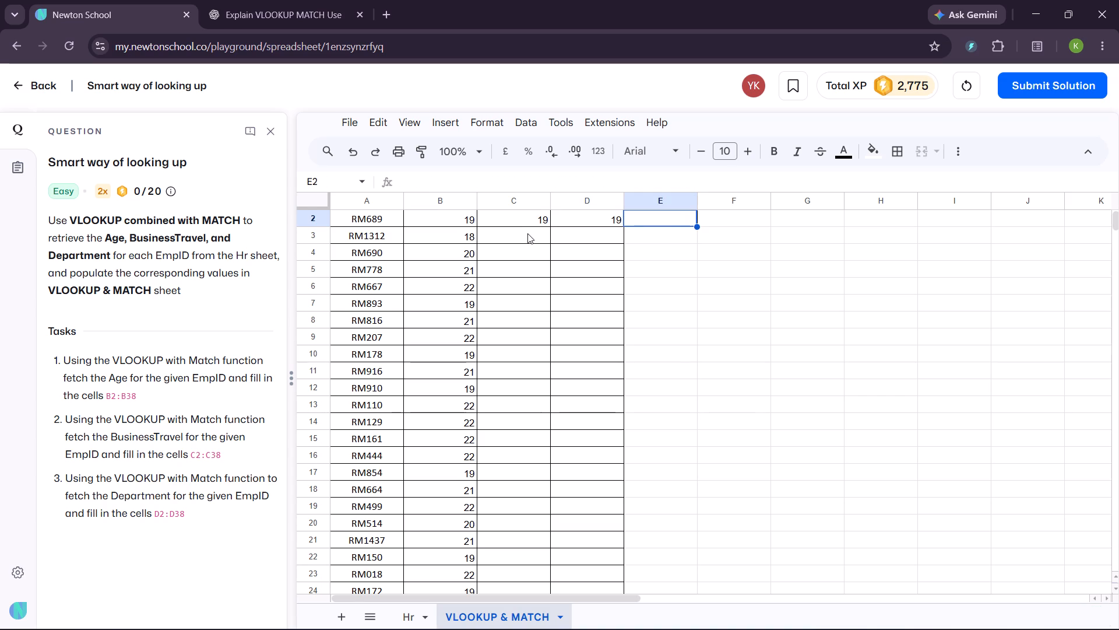
Change the MATCH search key in C2's formula to $C$1, the BusinessTravel header.
scroll(527, 233, up, 4)
click(511, 238)
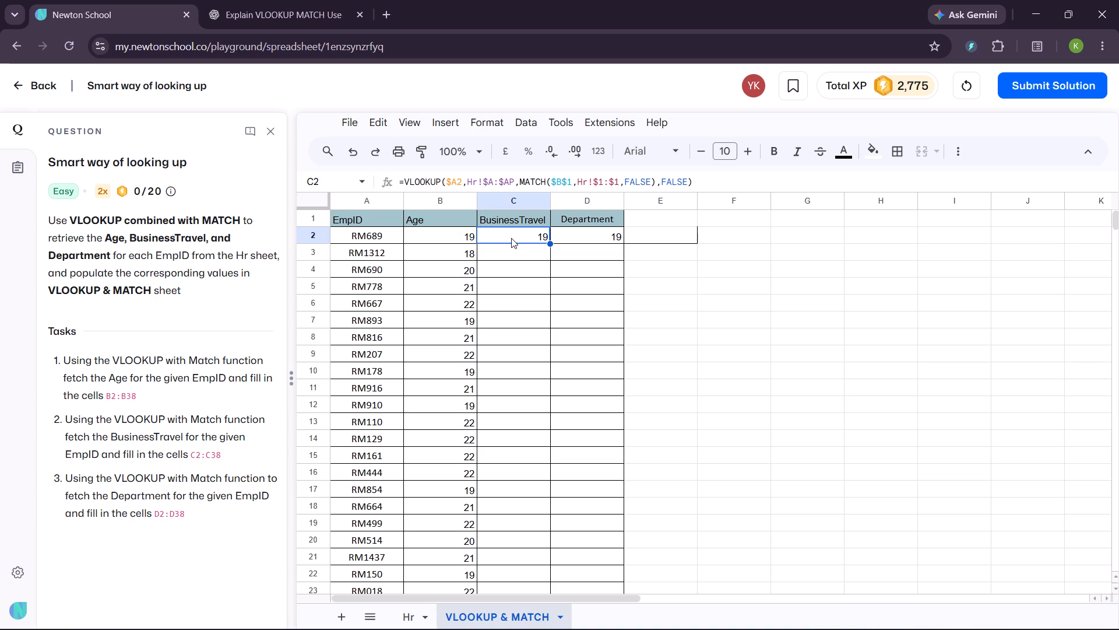
click(557, 183)
click(531, 390)
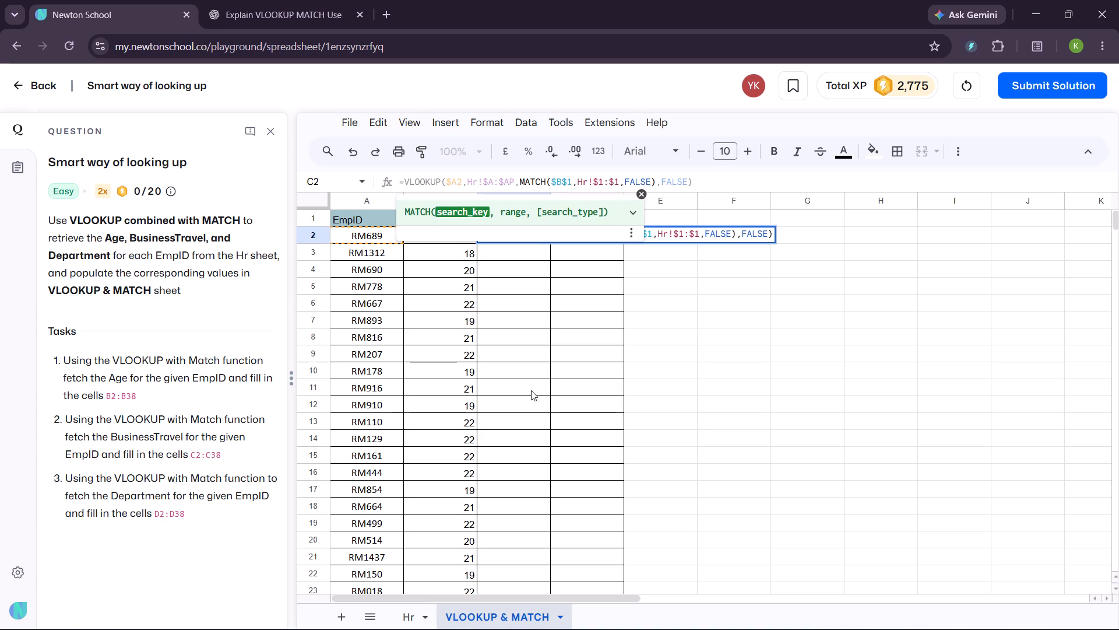
click(456, 234)
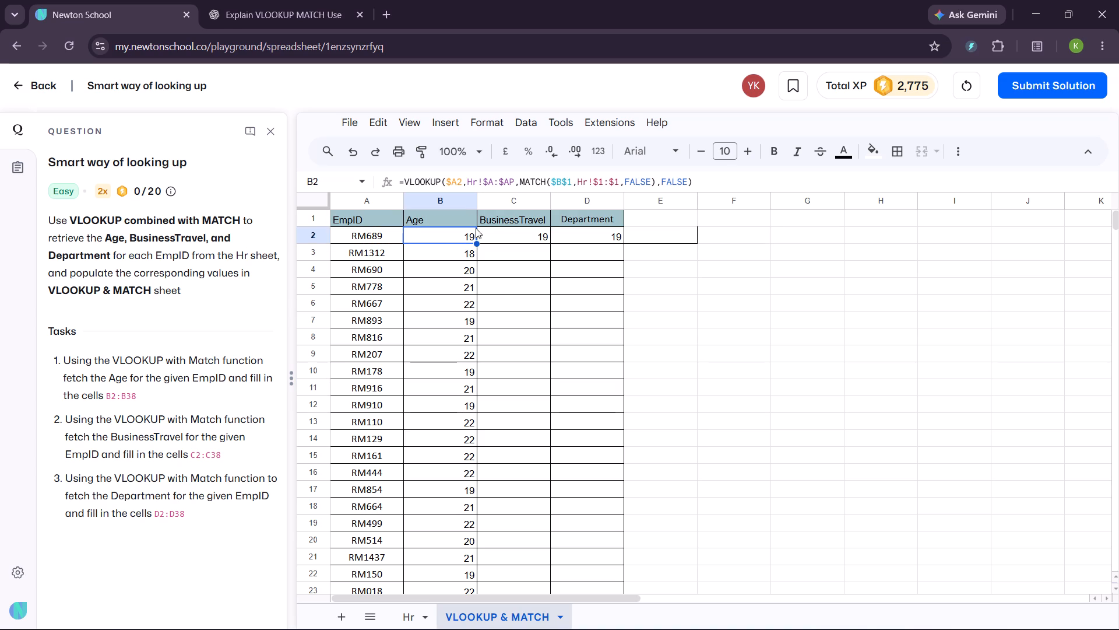
click(518, 229)
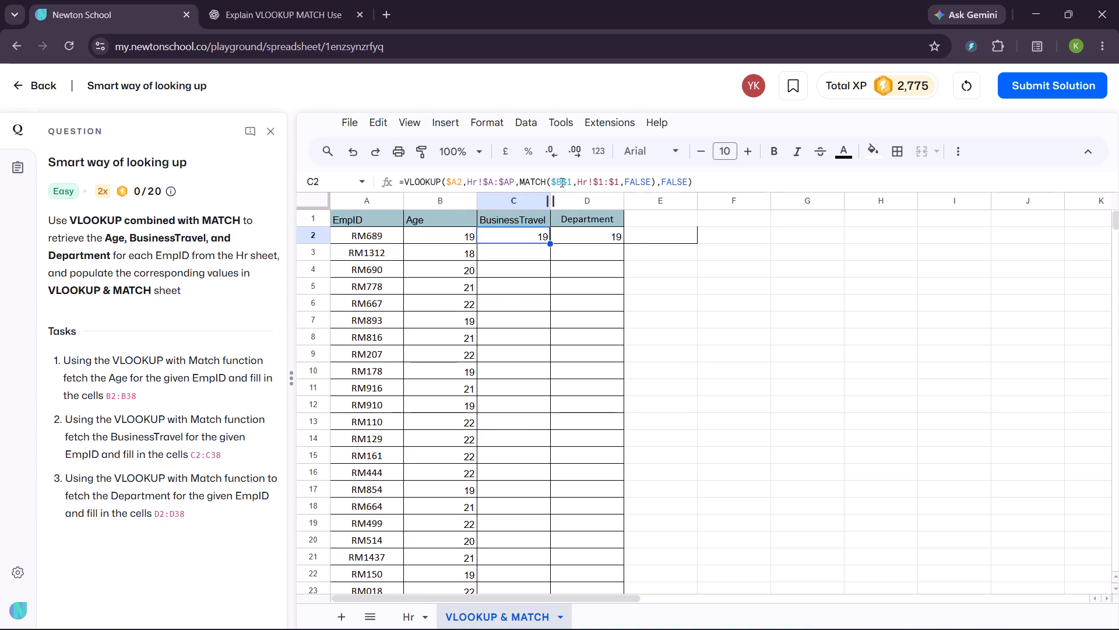
click(562, 179)
key(BackSpace)
key(c)
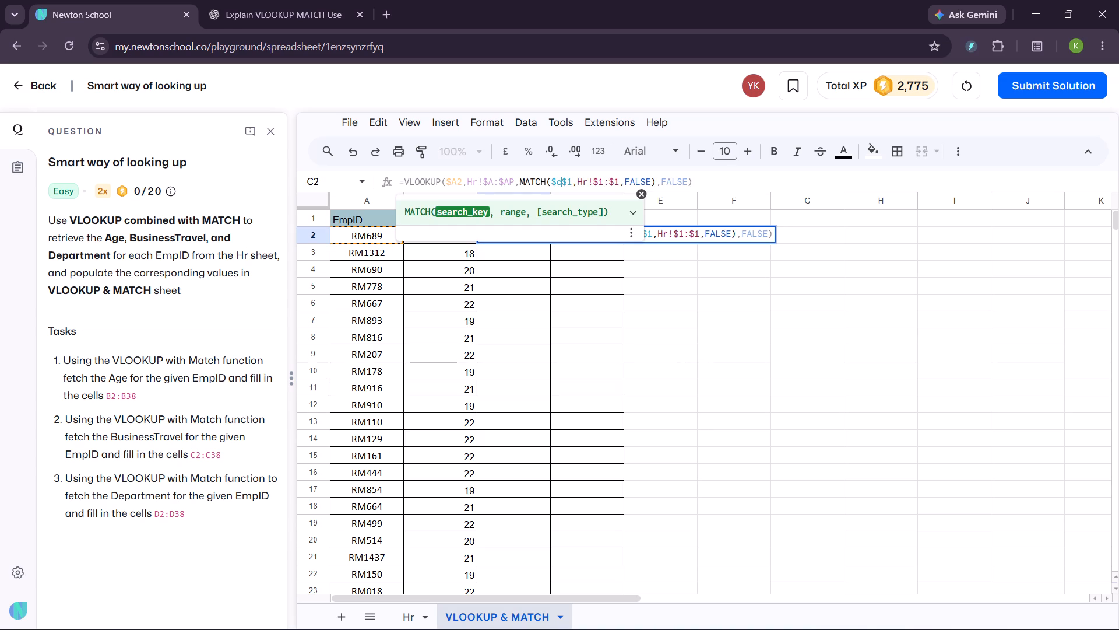
key(Return)
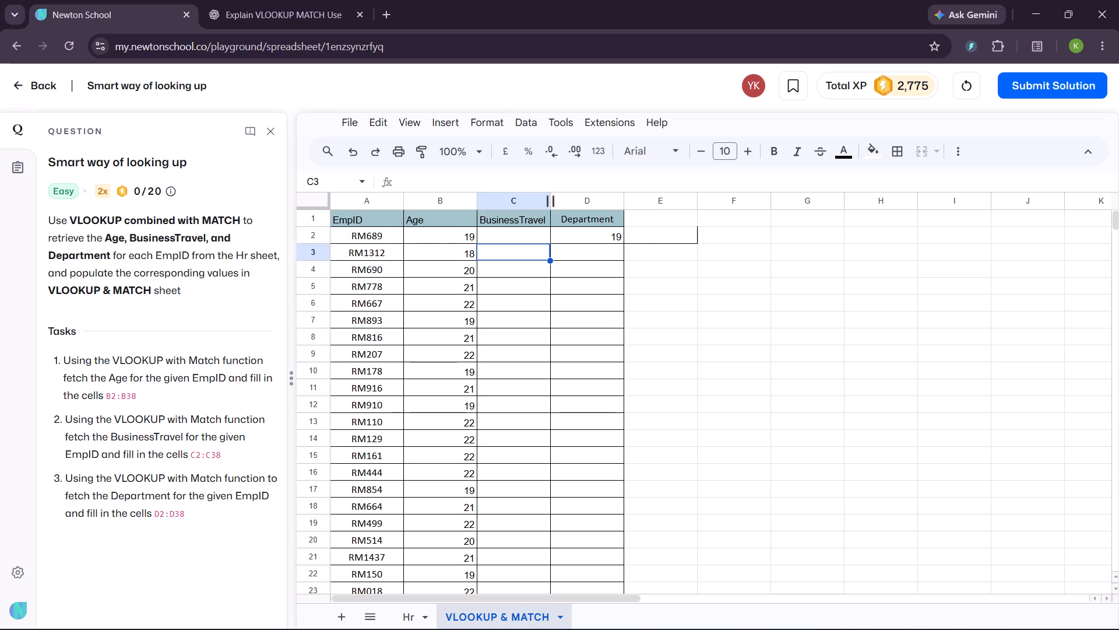
Change the MATCH search key in D2's formula to $D$1, the Department header.
click(568, 235)
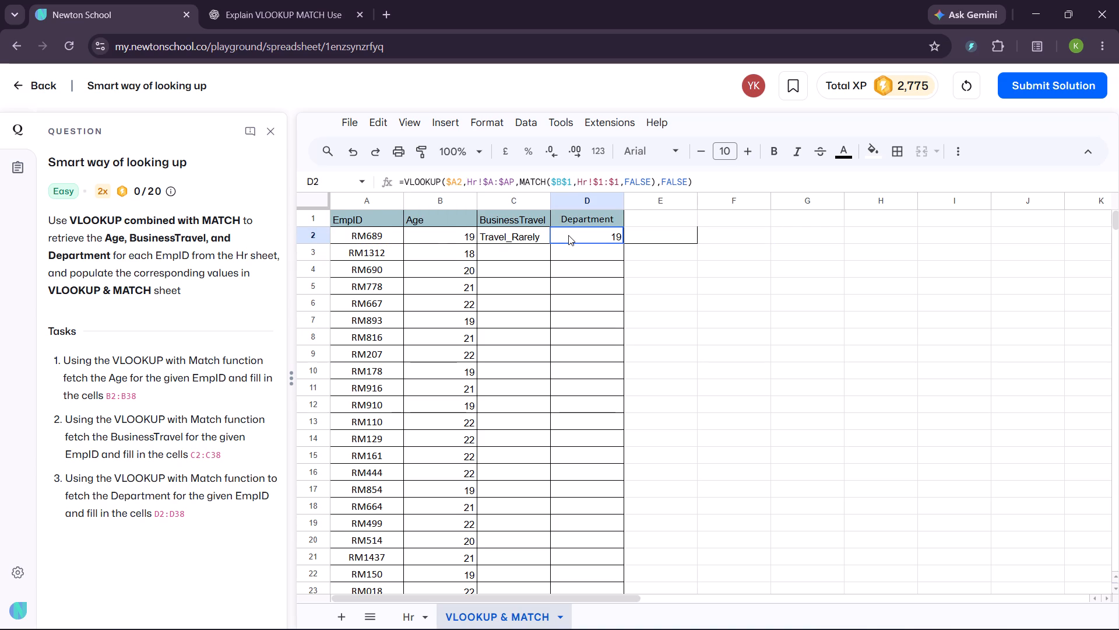
click(561, 180)
key(BackSpace)
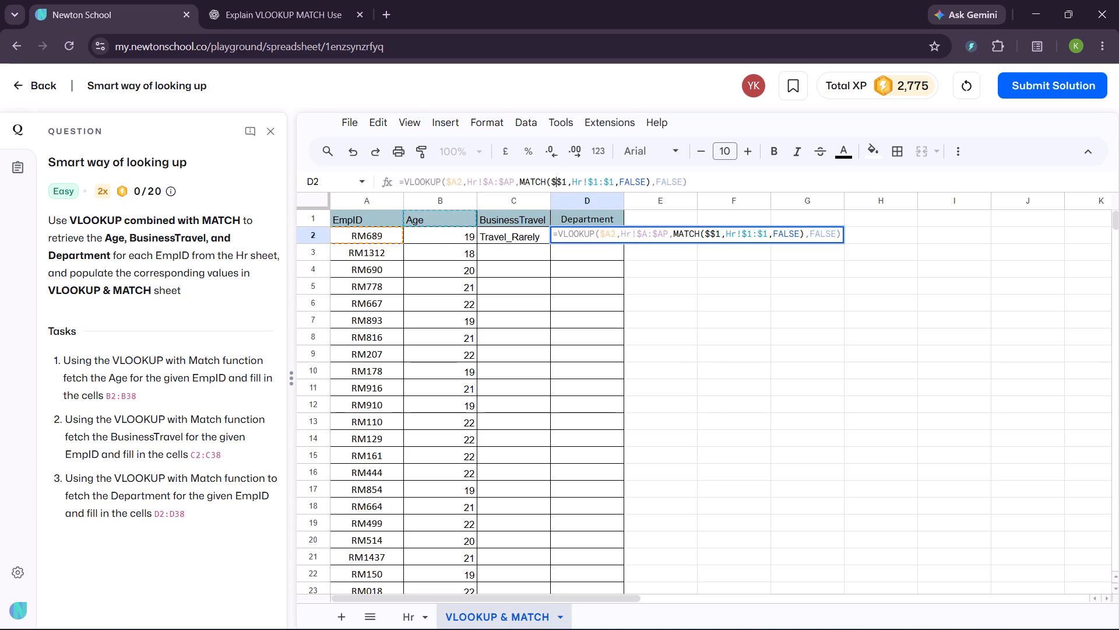
key(d)
key(Return)
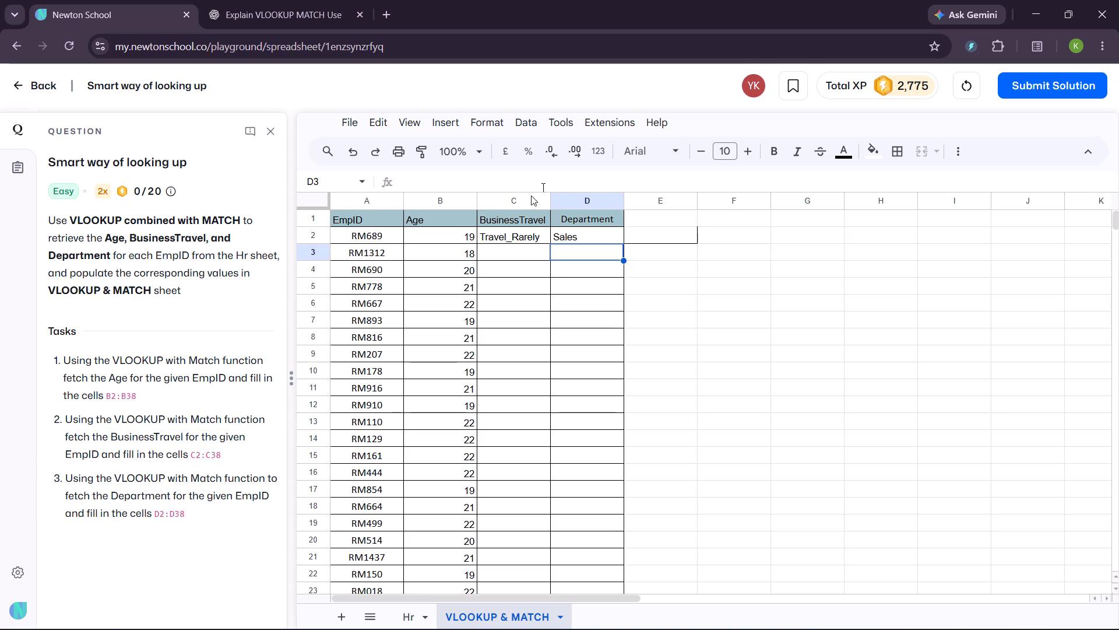
Fill the C2 and D2 formulas down the BusinessTravel and Department columns for all listed EmpIDs.
click(538, 234)
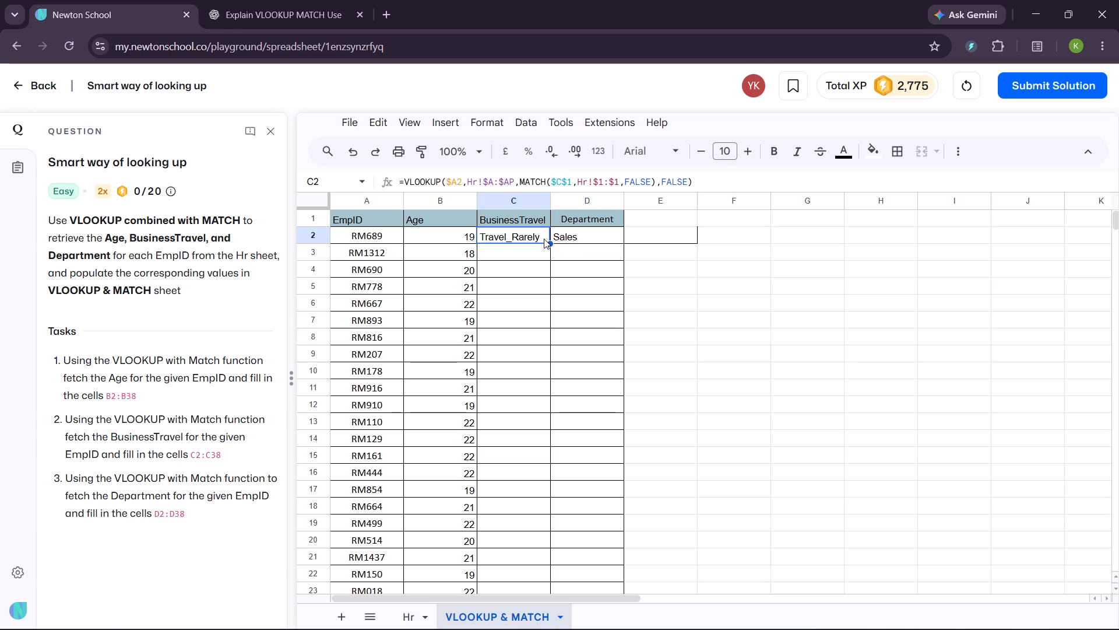
double_click(548, 244)
click(570, 238)
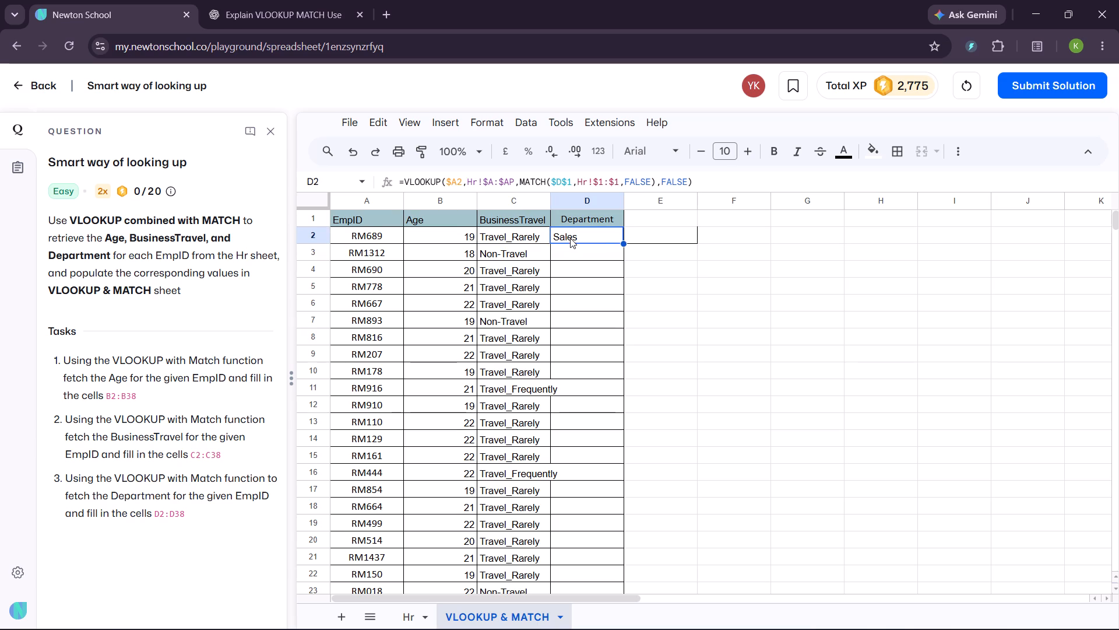
double_click(625, 243)
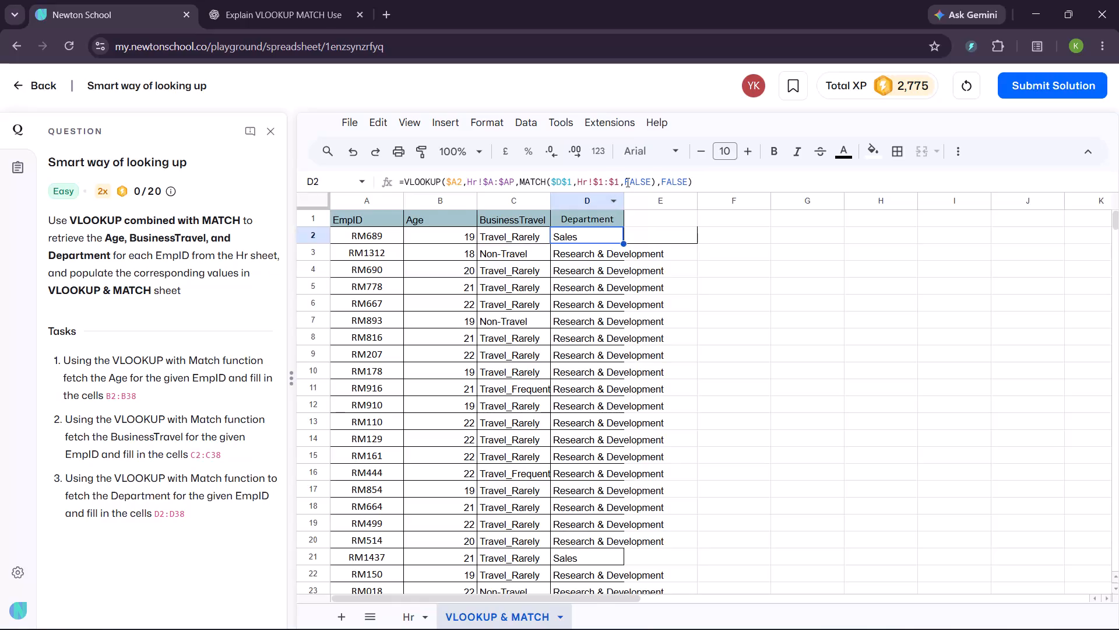
Auto-fit the Department column's width to its contents.
double_click(625, 195)
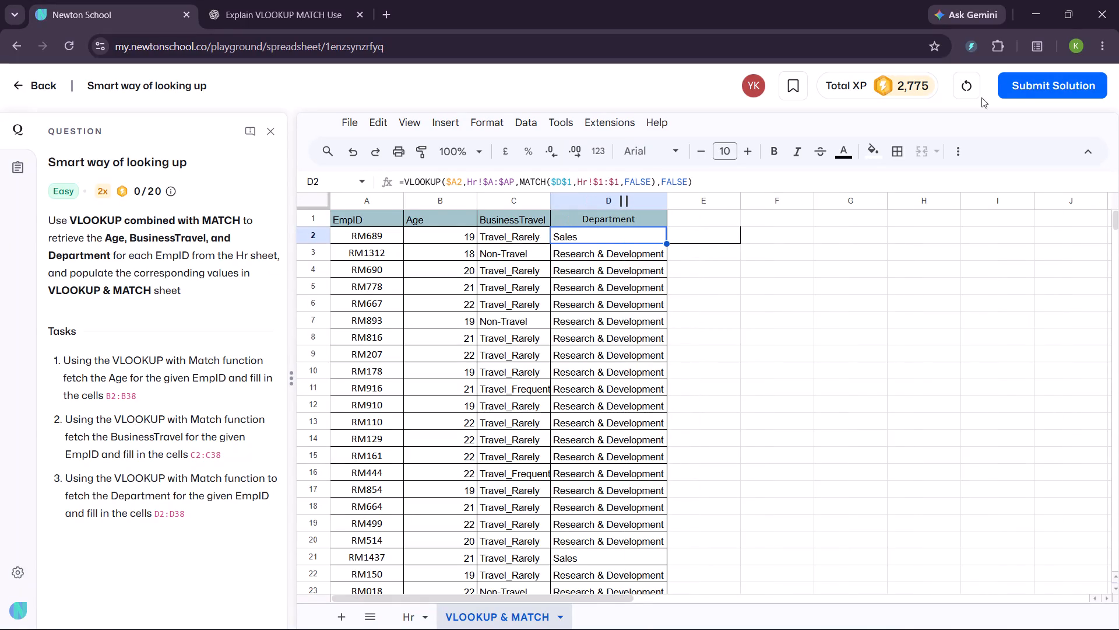
Submit the spreadsheet solution for checking.
click(1020, 86)
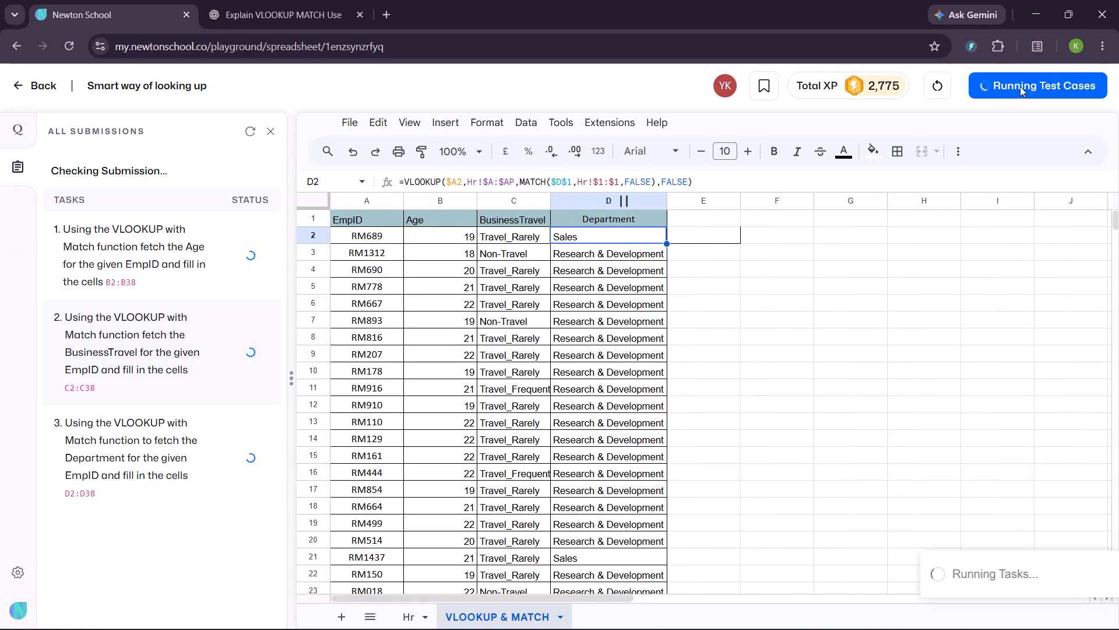
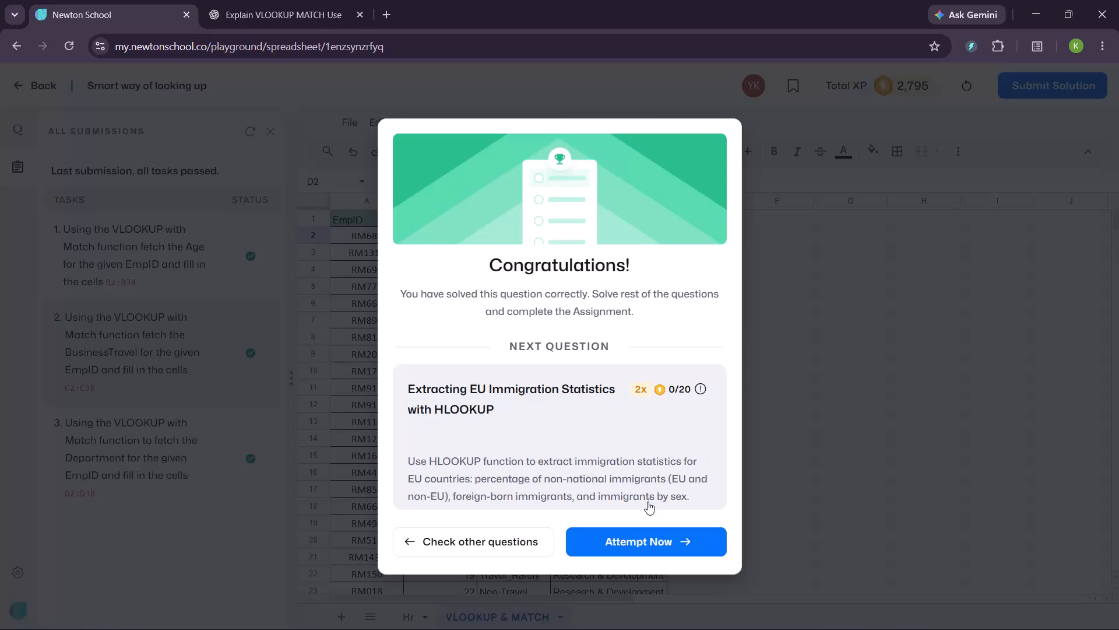
Start the next assignment question, Extracting EU Immigration Statistics with HLOOKUP.
click(627, 536)
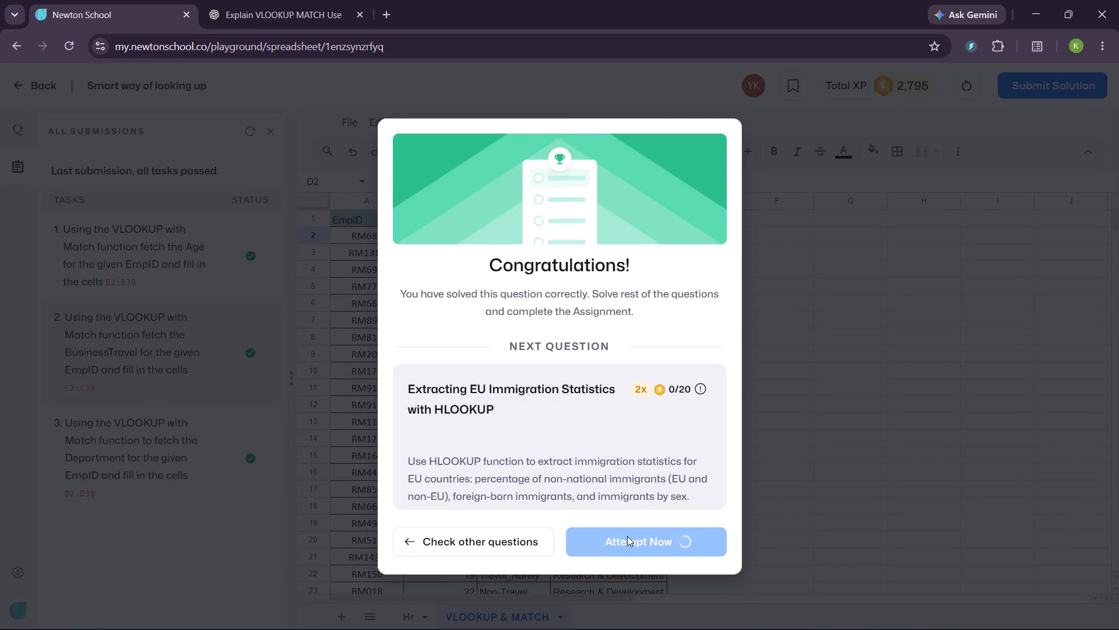
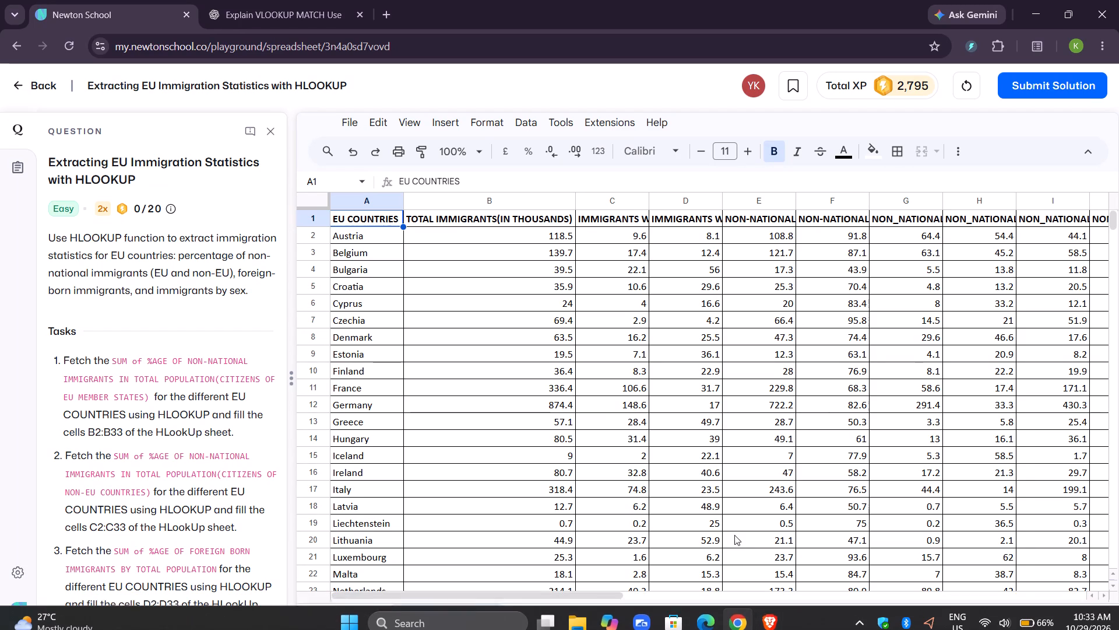
On the EU Immigrants sheet, fit the widths of columns W, C, D and E to their full header text.
scroll(699, 449, left, 11)
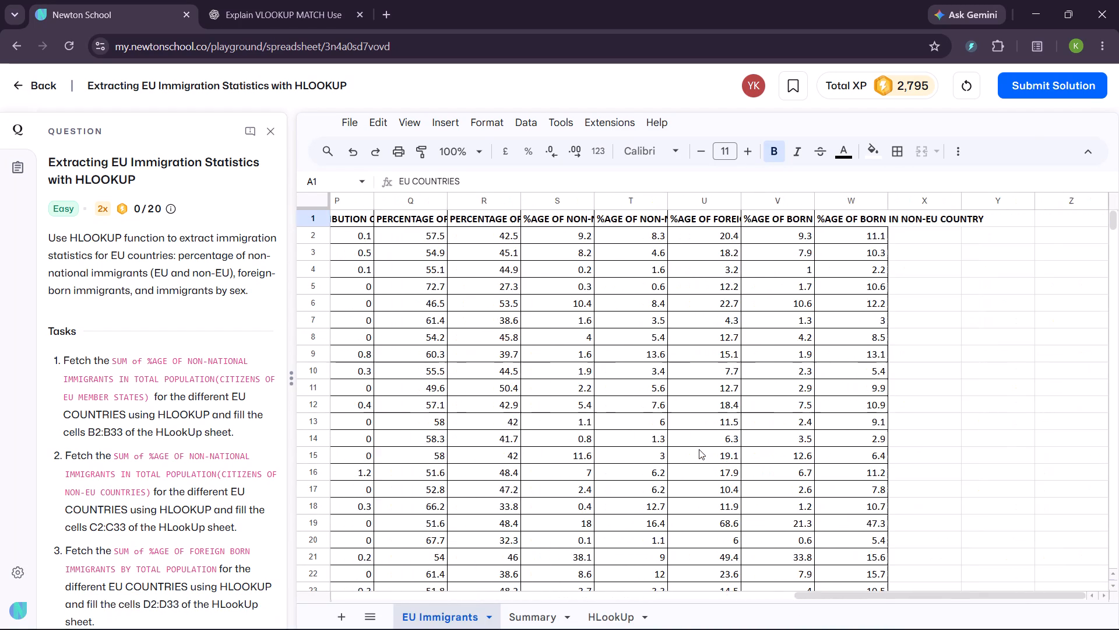
scroll(699, 449, right, 5)
scroll(699, 449, left, 10)
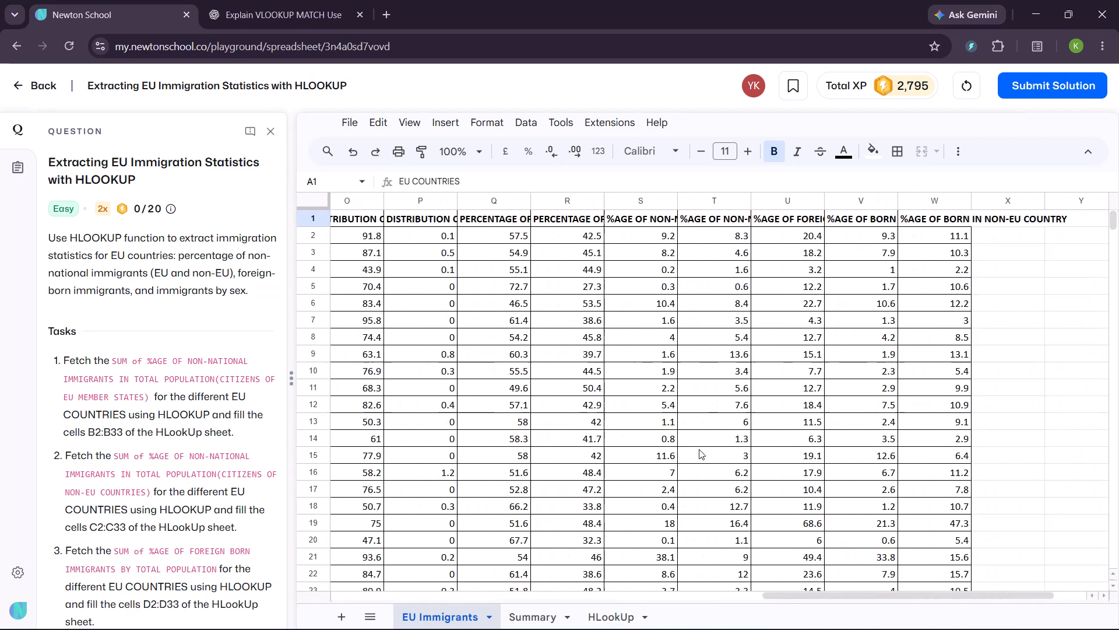
double_click(889, 198)
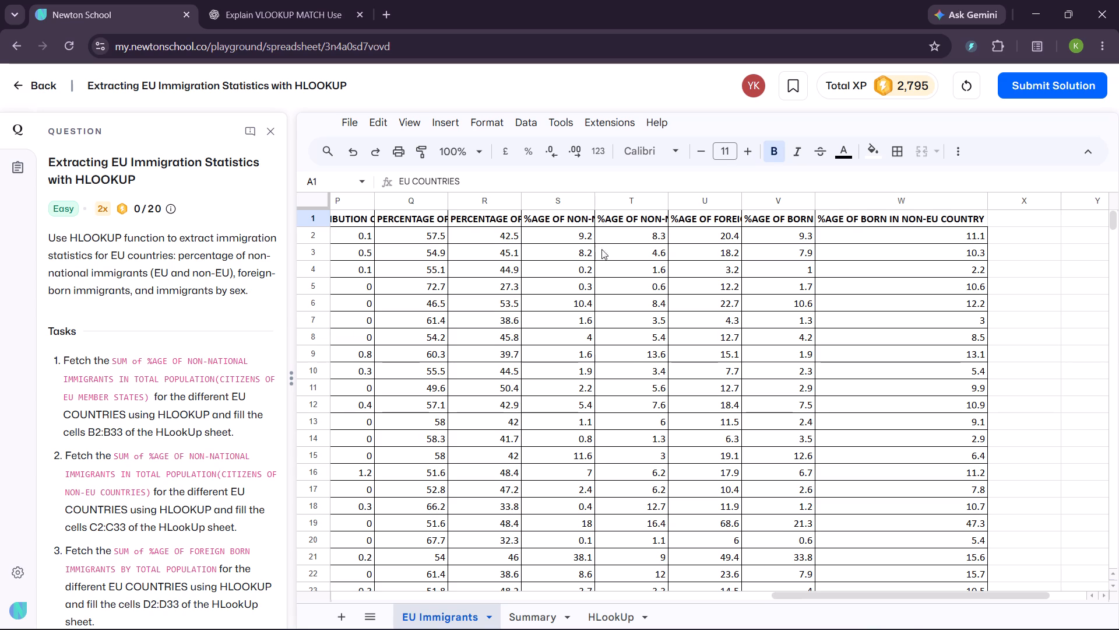
scroll(621, 231, right, 6)
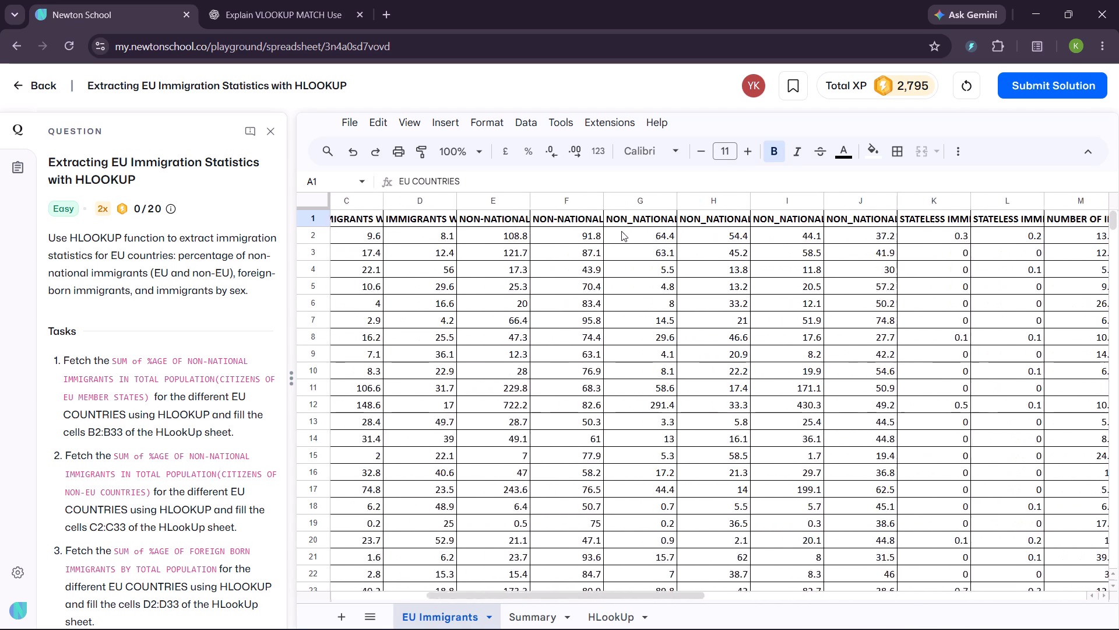
scroll(621, 231, right, 2)
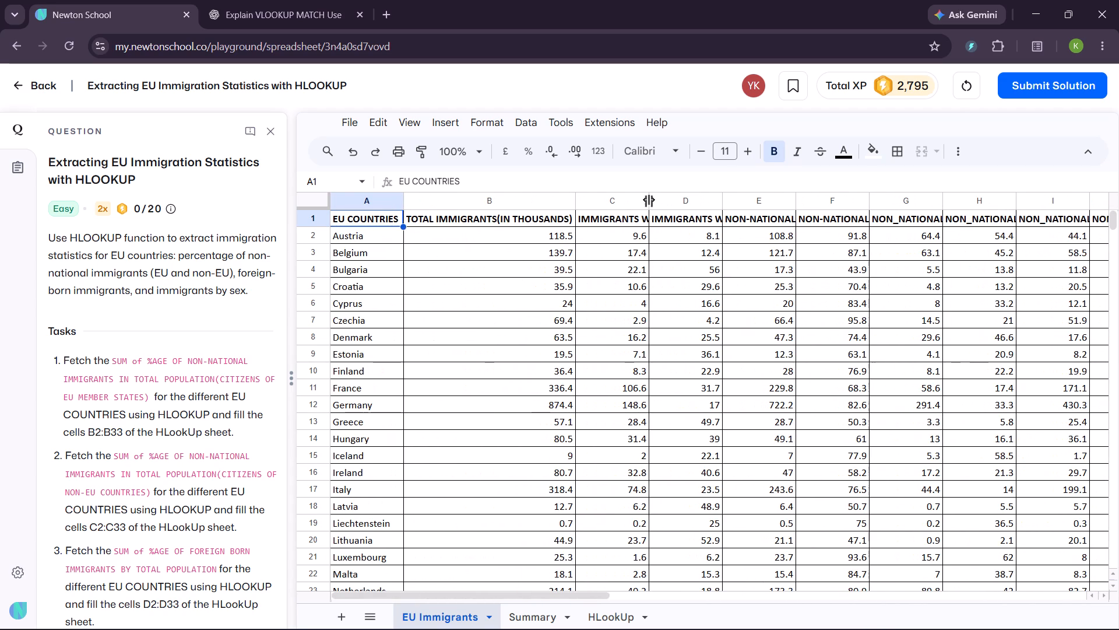
double_click(649, 199)
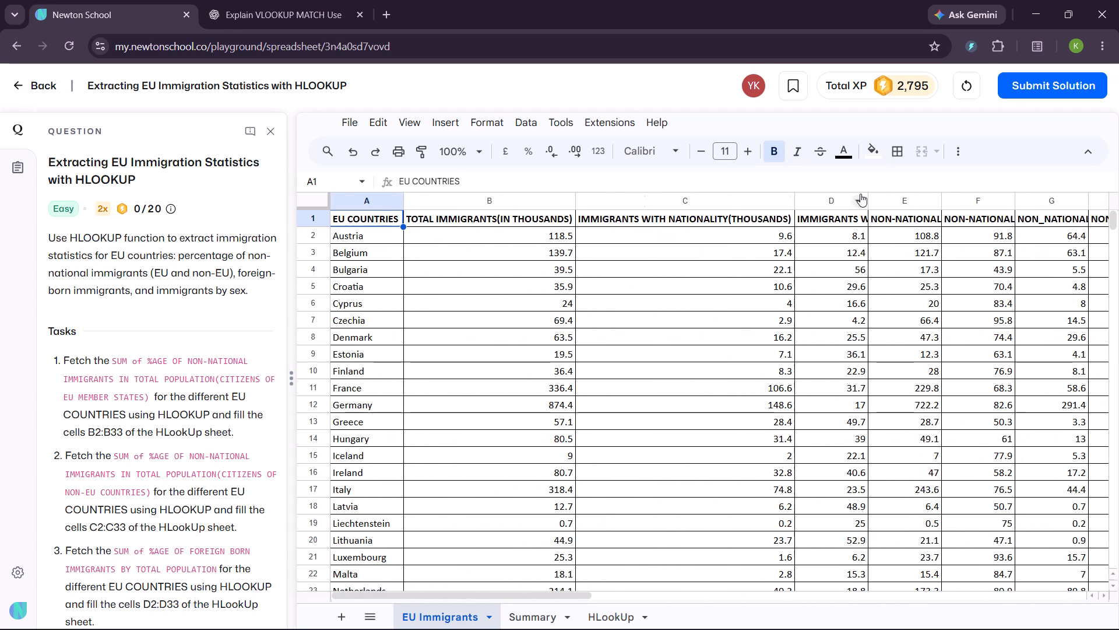
double_click(867, 198)
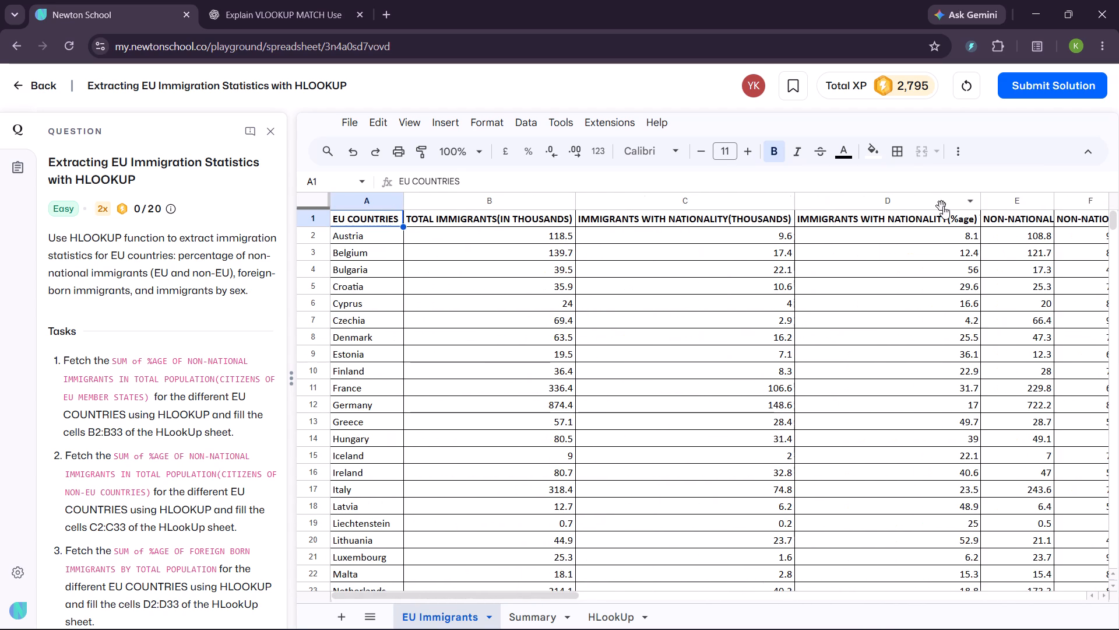
double_click(1051, 200)
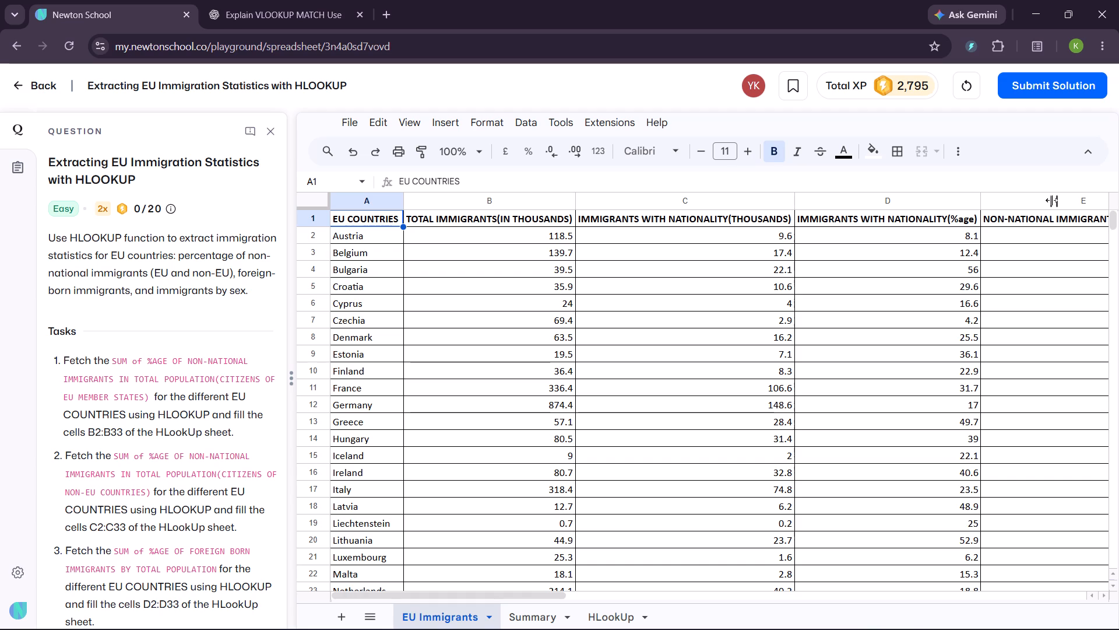
scroll(858, 436, left, 4)
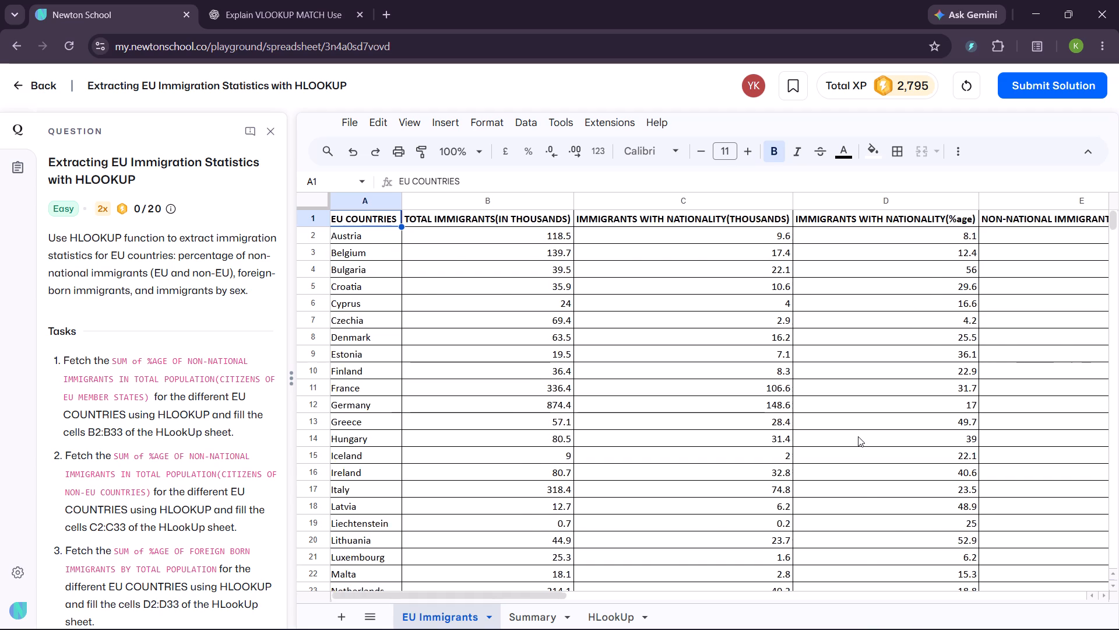
scroll(858, 436, left, 7)
scroll(858, 436, right, 10)
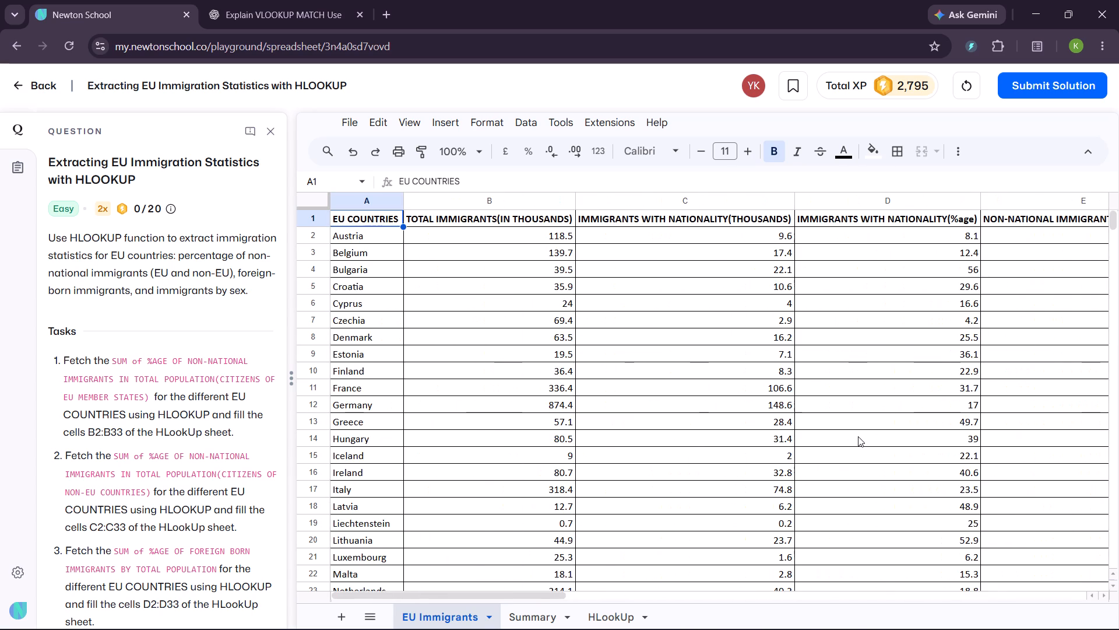
On the HLookUp sheet, fit the widths of columns F, E, D, C and B to their full header text.
click(529, 610)
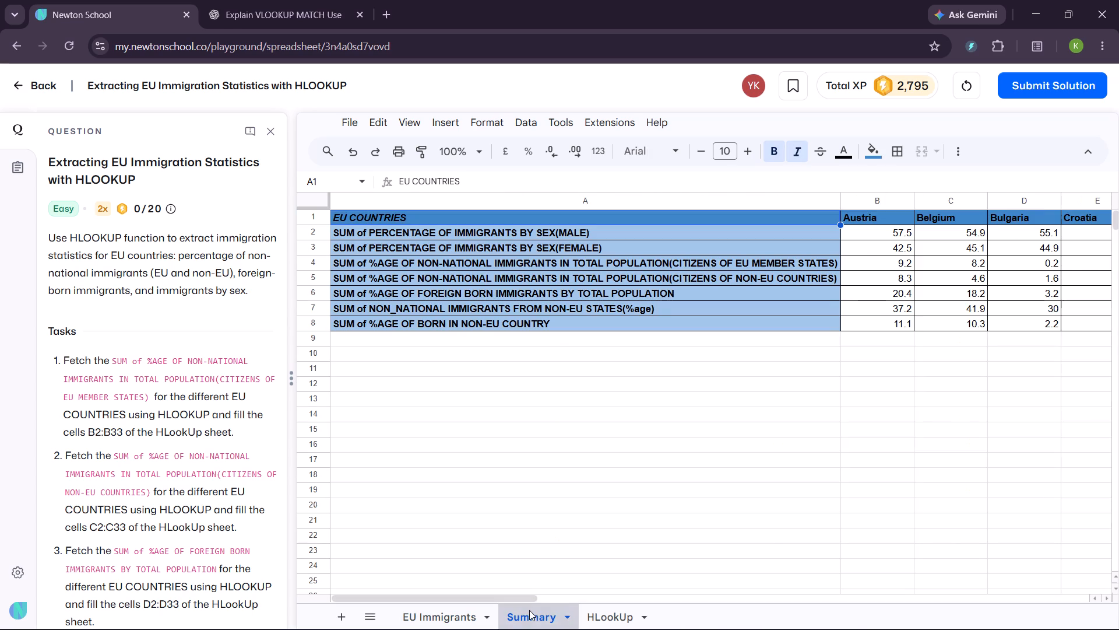
click(625, 614)
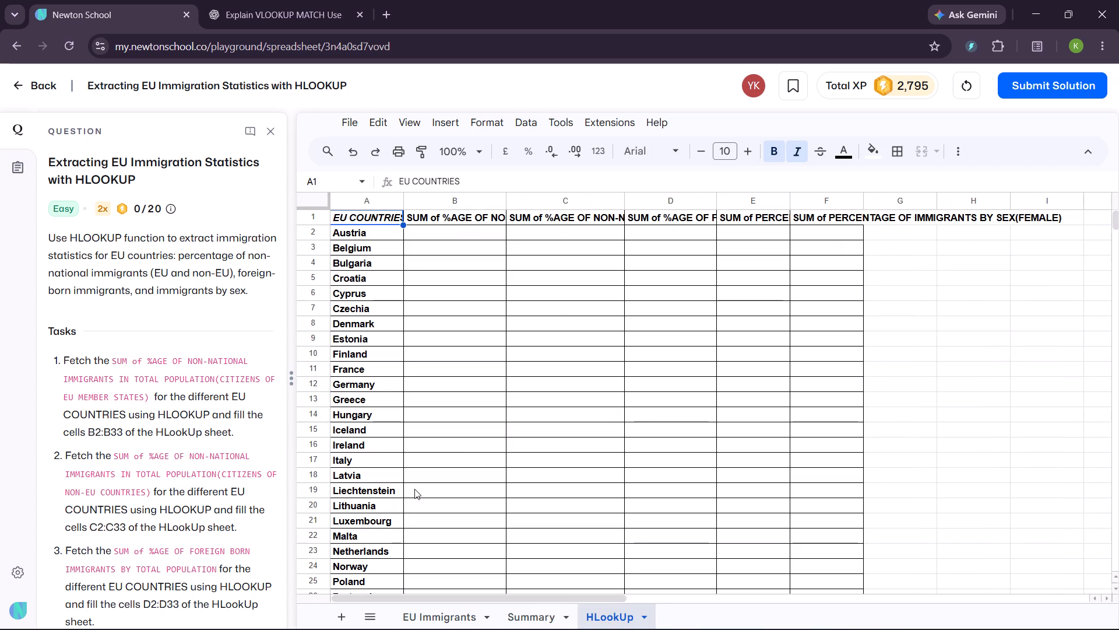
double_click(860, 194)
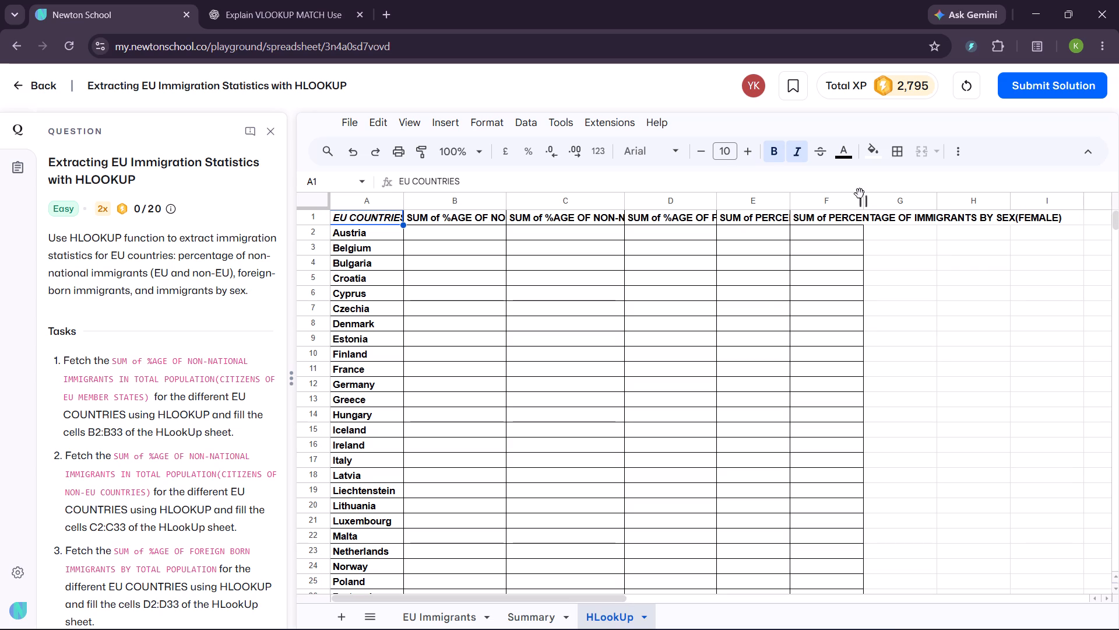
double_click(863, 195)
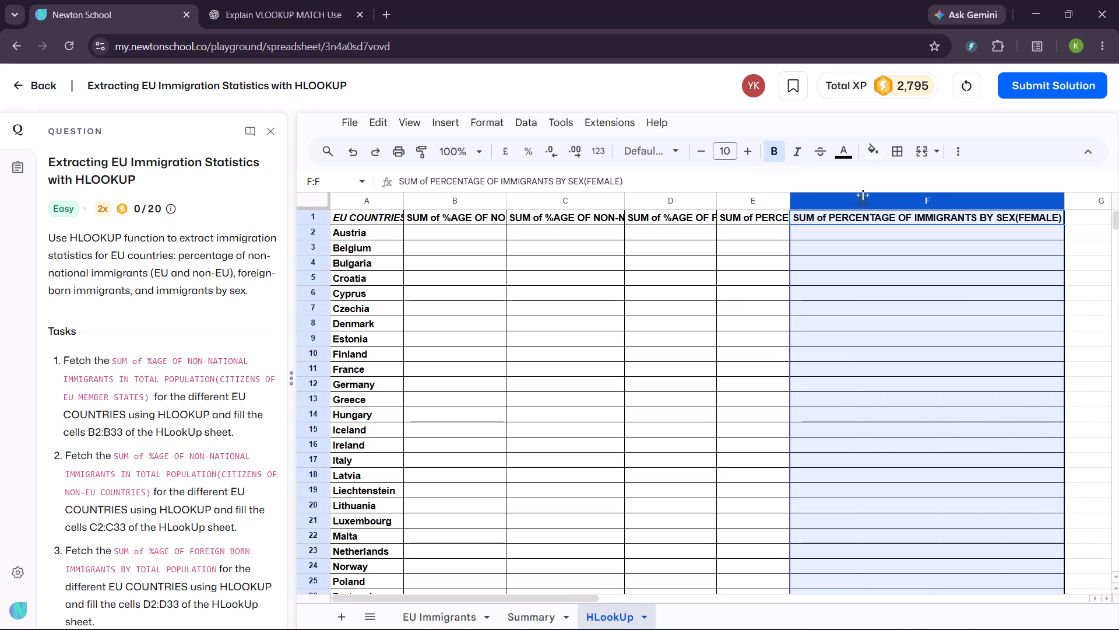
double_click(787, 201)
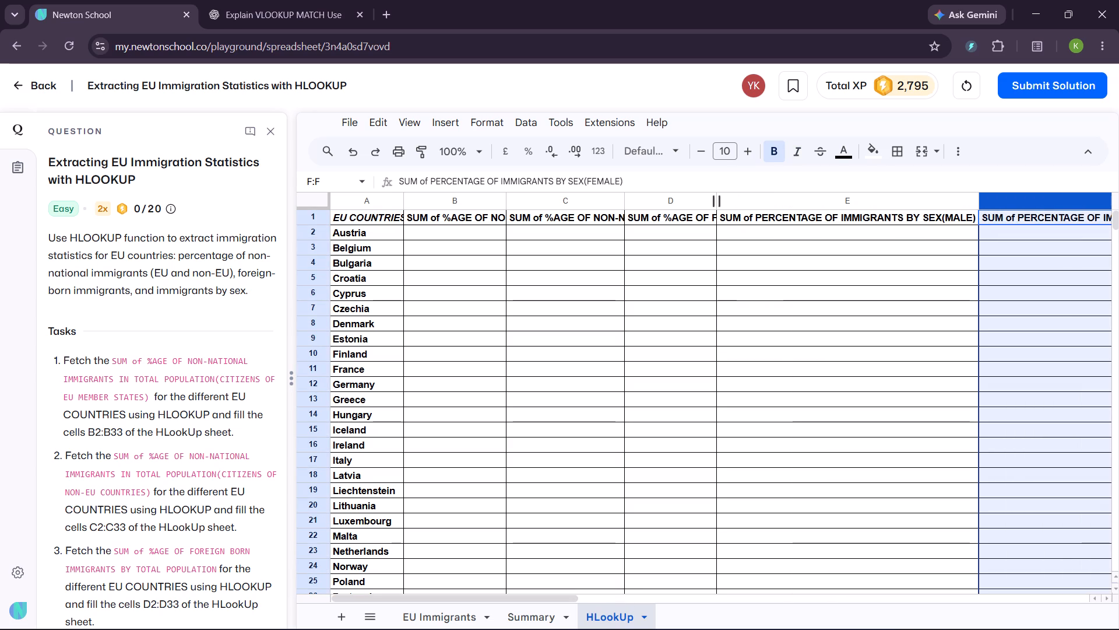
double_click(717, 197)
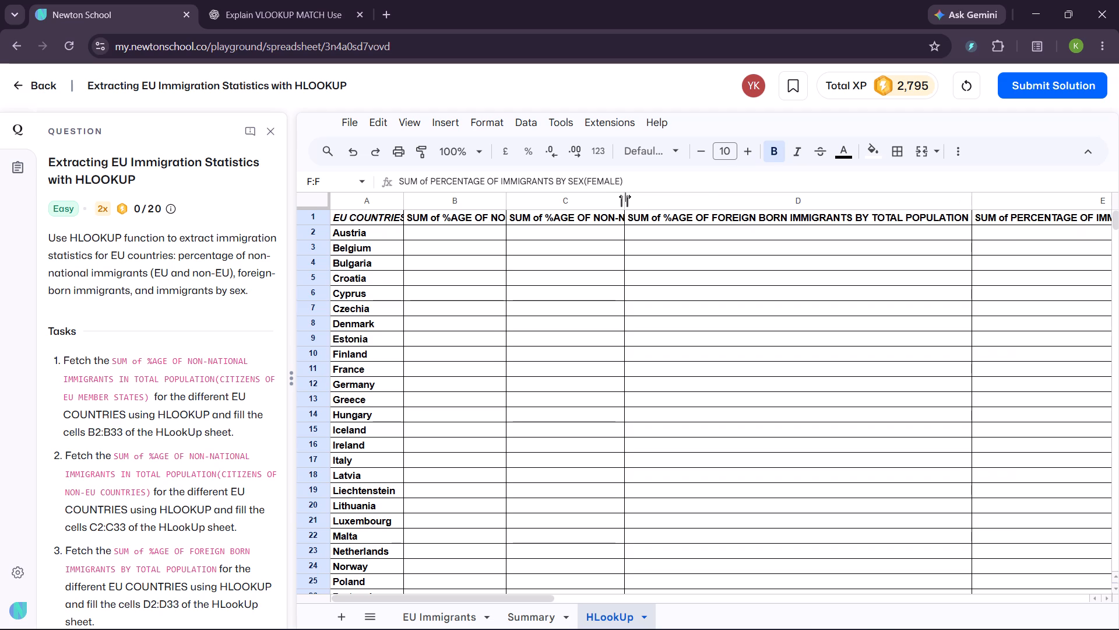
double_click(622, 197)
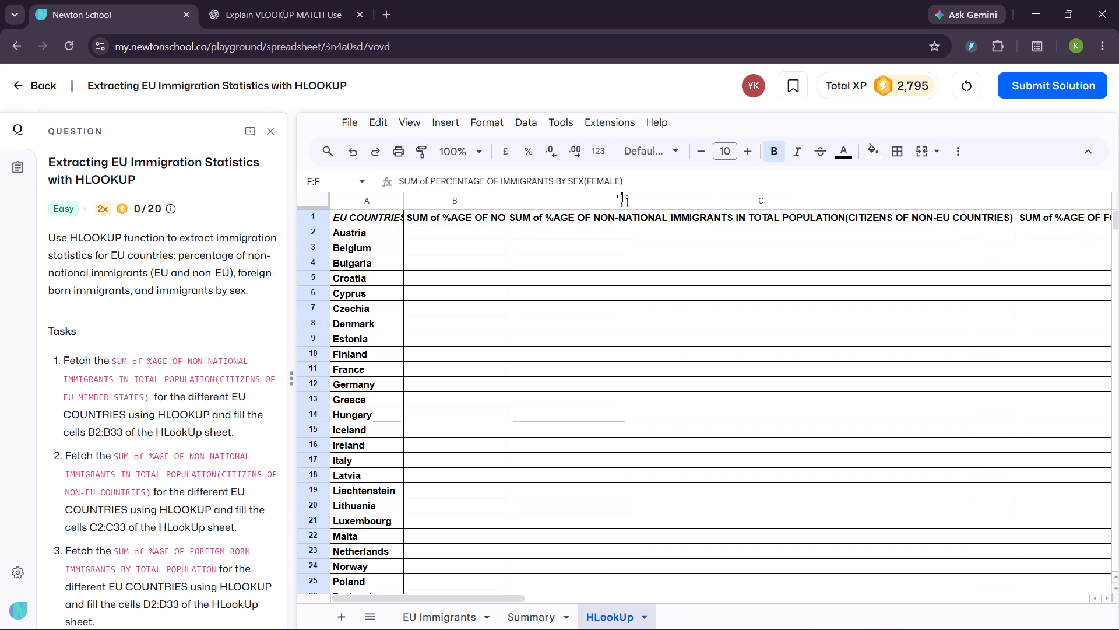
double_click(507, 202)
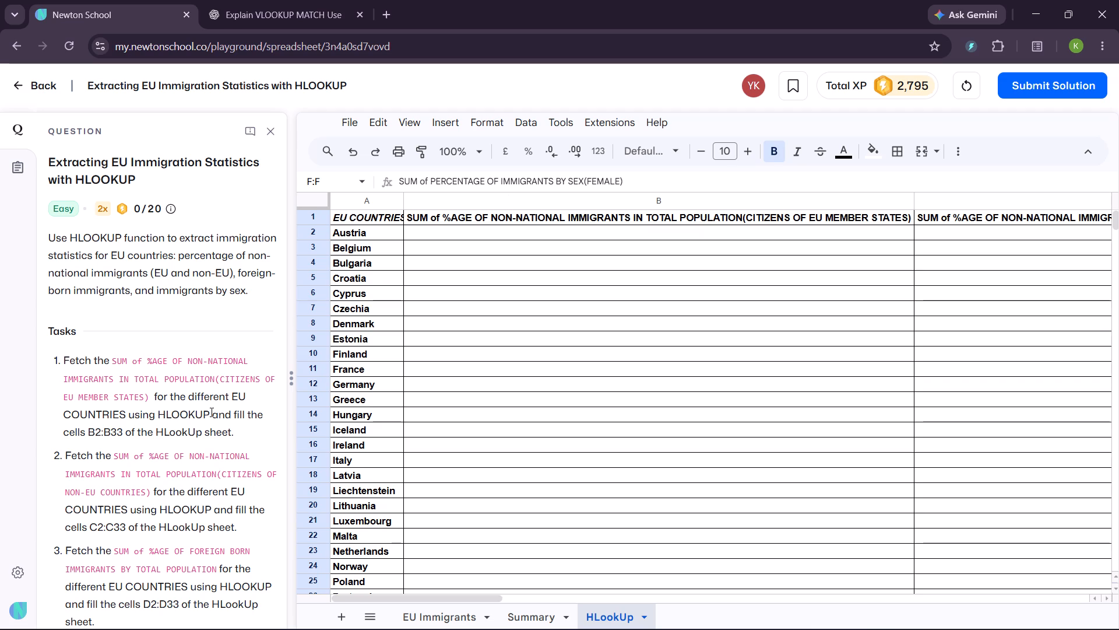
Start an HLOOKUP formula in cell B2 of the HLookUp sheet for Austria's non-national immigrants from EU member states.
click(453, 228)
key(equal)
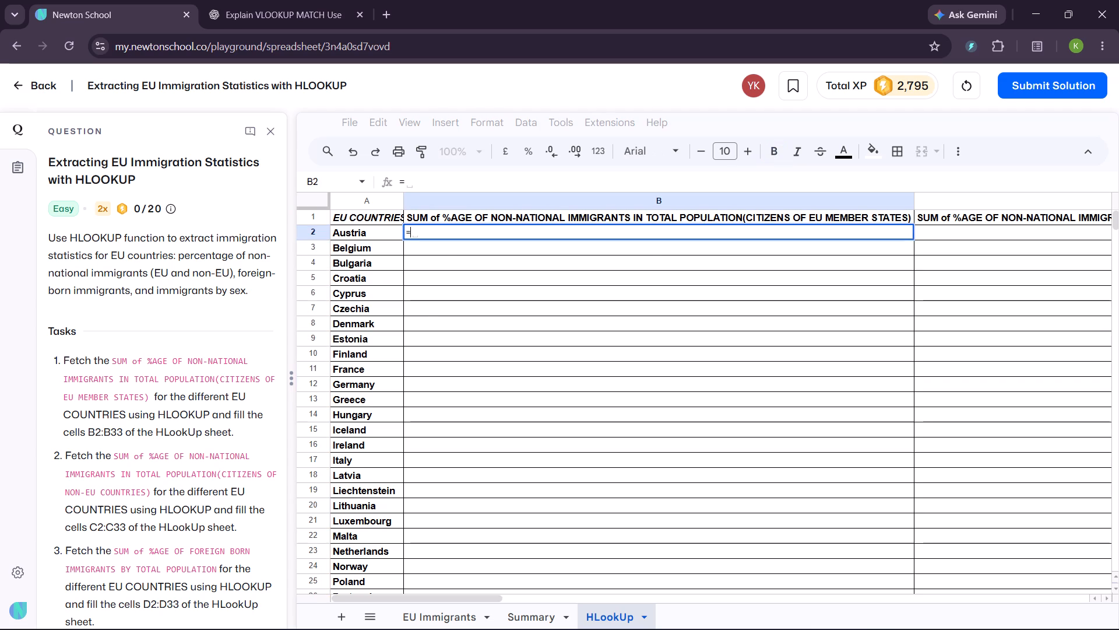
text(hlook)
key(Return)
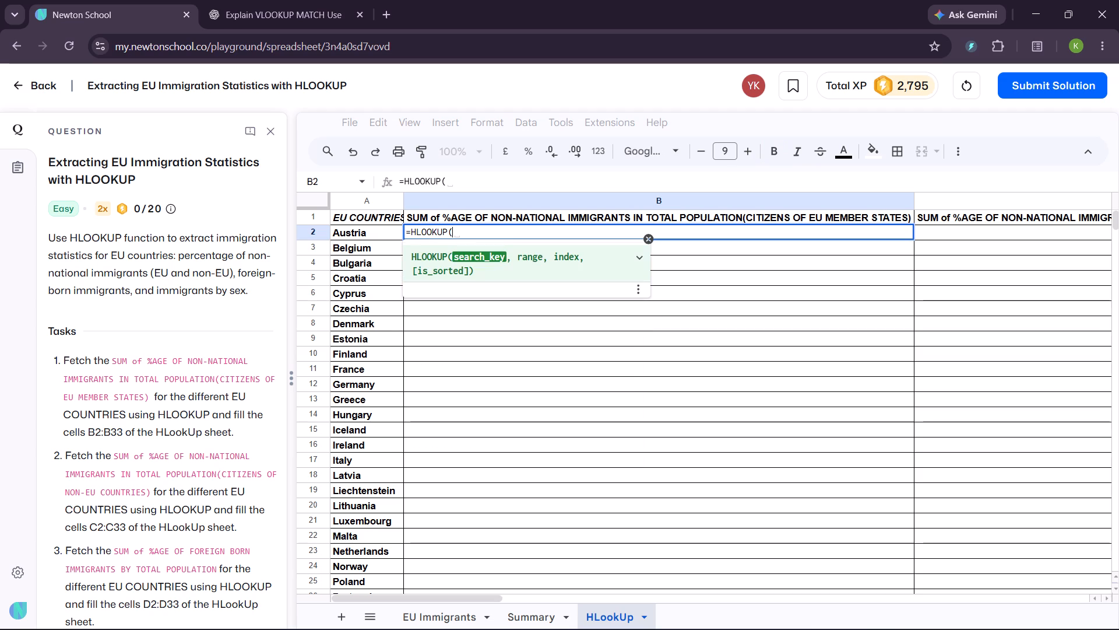
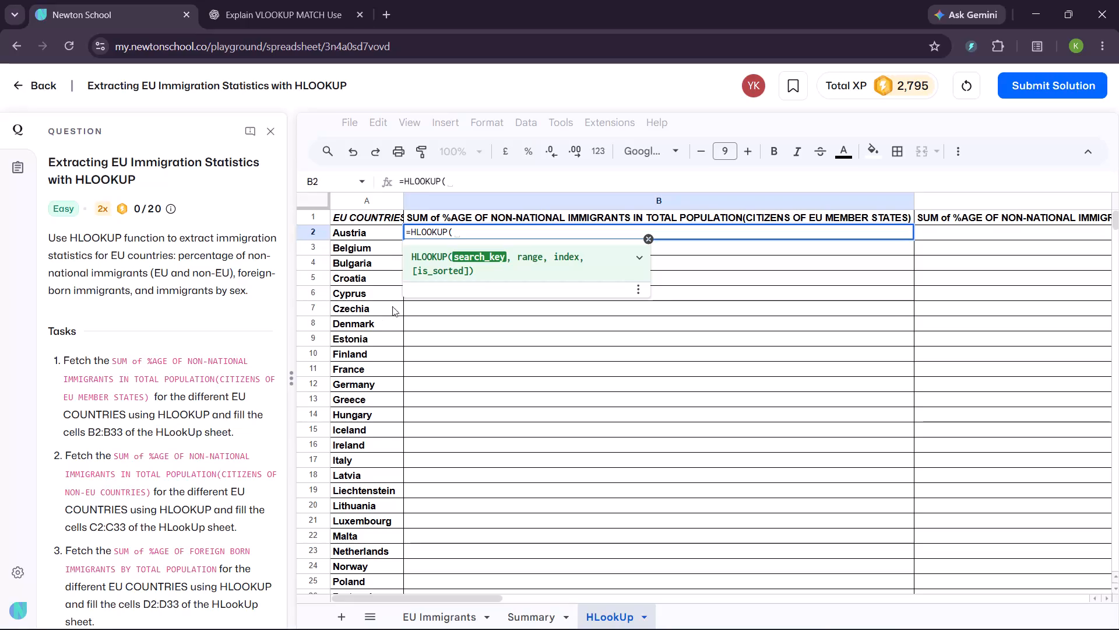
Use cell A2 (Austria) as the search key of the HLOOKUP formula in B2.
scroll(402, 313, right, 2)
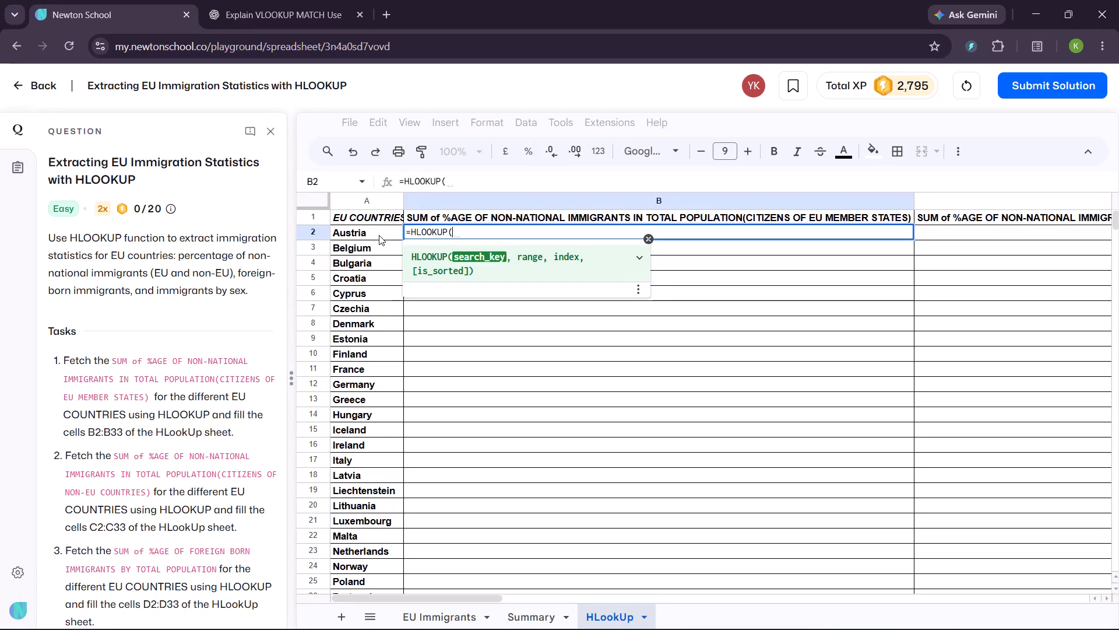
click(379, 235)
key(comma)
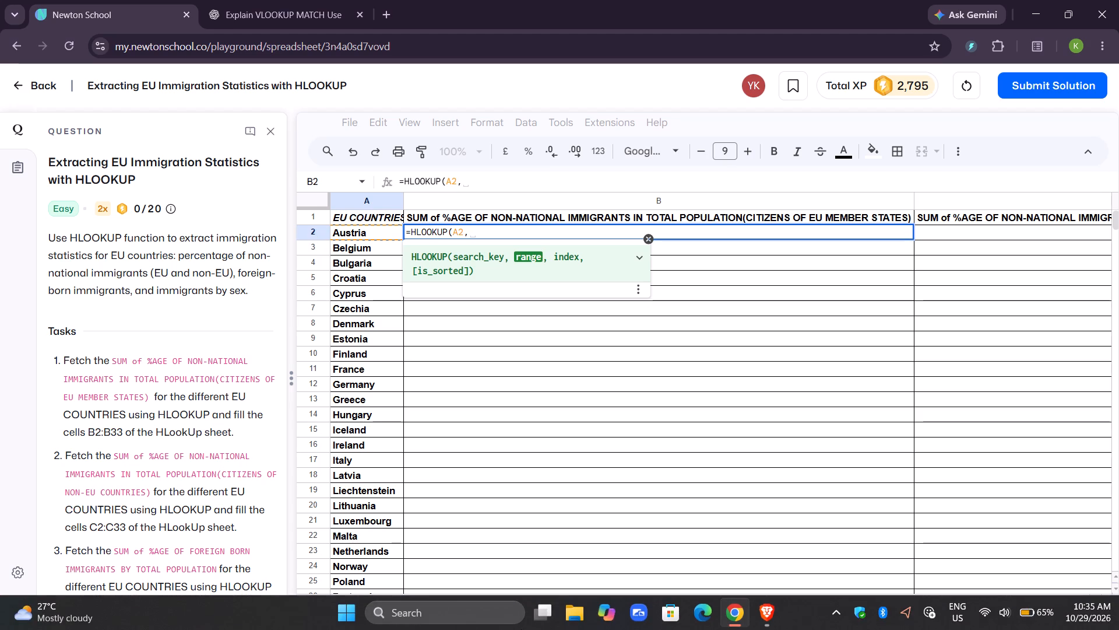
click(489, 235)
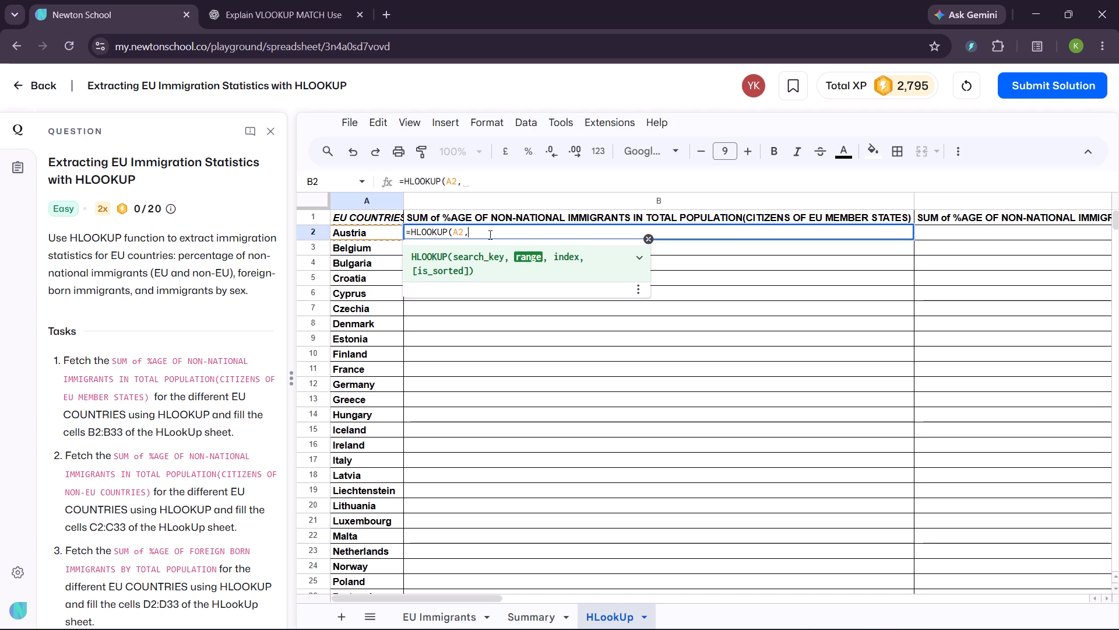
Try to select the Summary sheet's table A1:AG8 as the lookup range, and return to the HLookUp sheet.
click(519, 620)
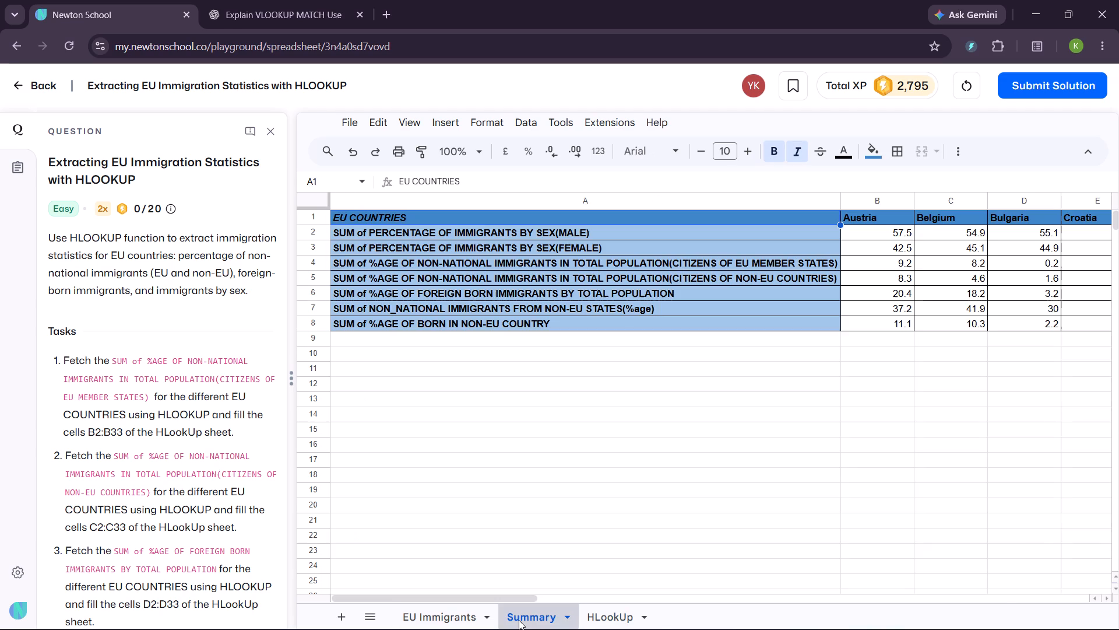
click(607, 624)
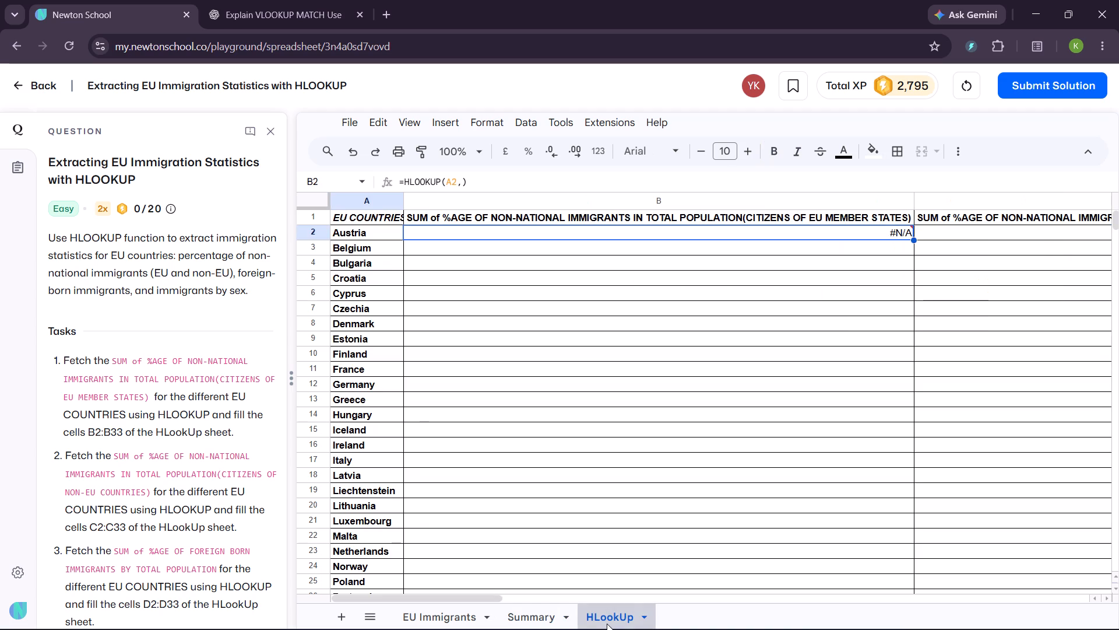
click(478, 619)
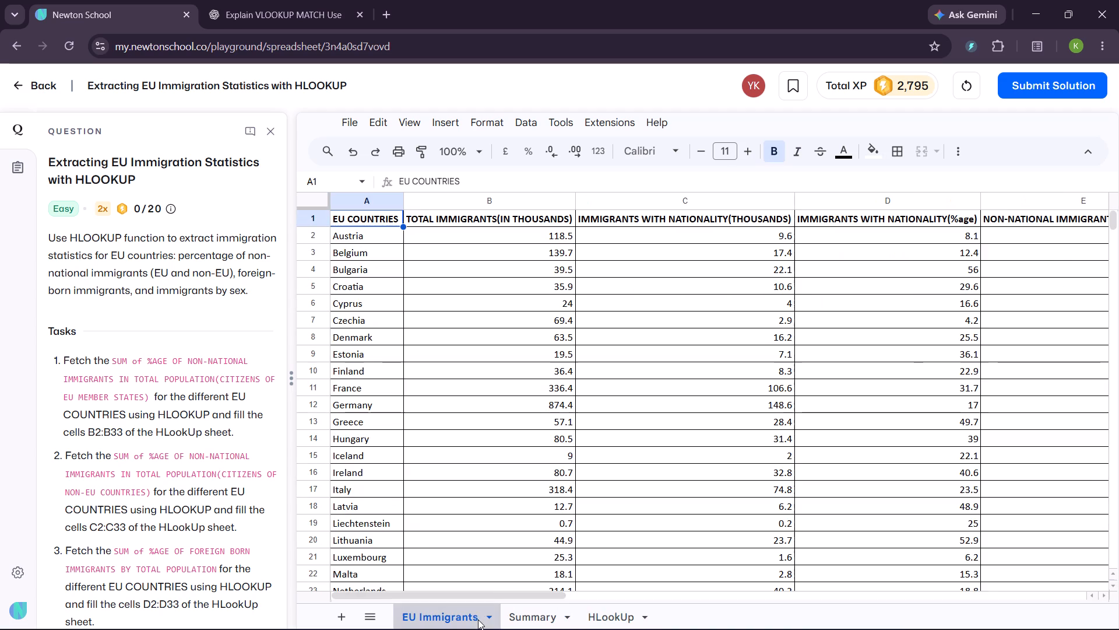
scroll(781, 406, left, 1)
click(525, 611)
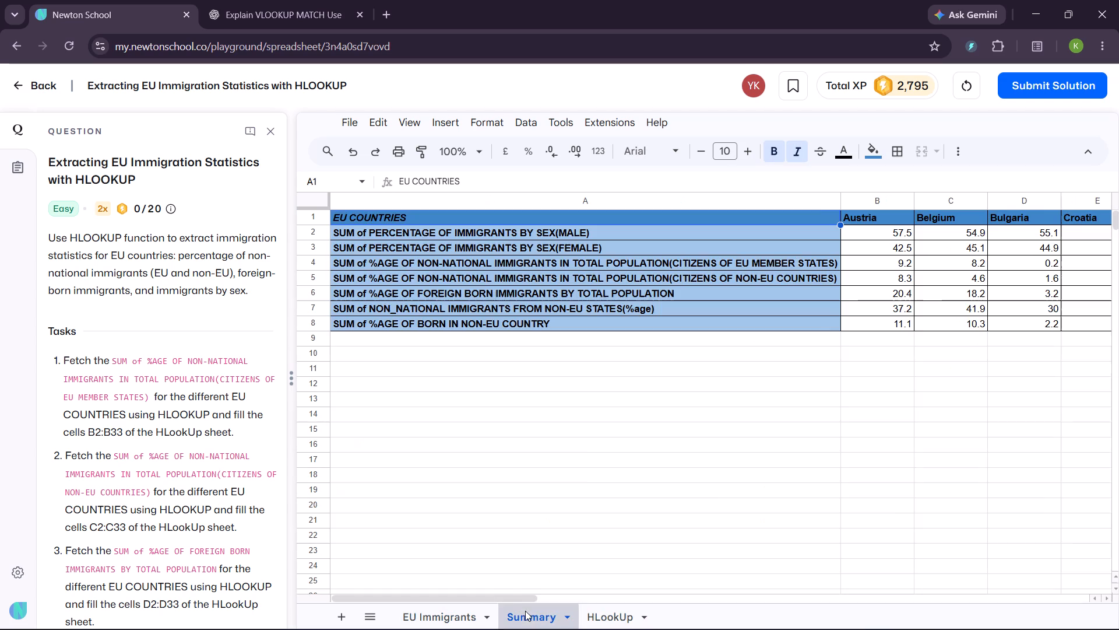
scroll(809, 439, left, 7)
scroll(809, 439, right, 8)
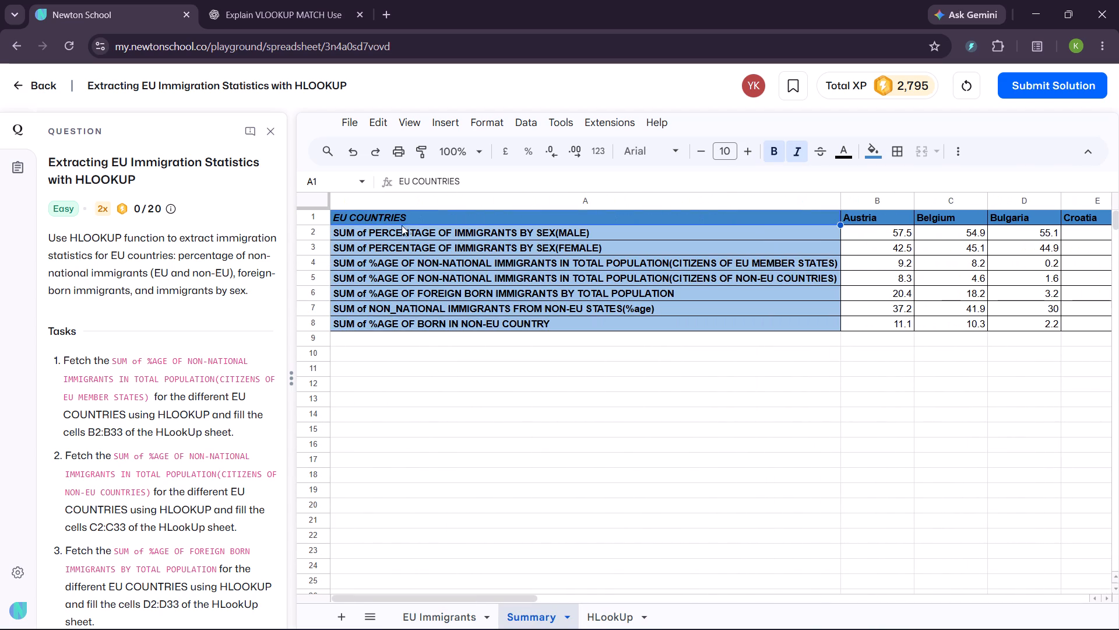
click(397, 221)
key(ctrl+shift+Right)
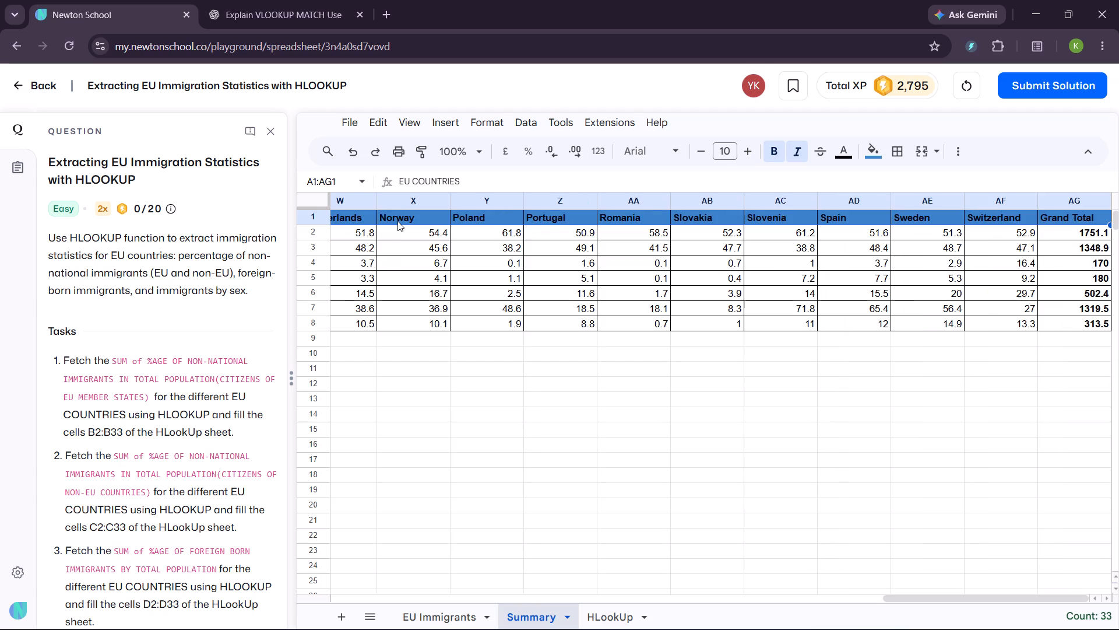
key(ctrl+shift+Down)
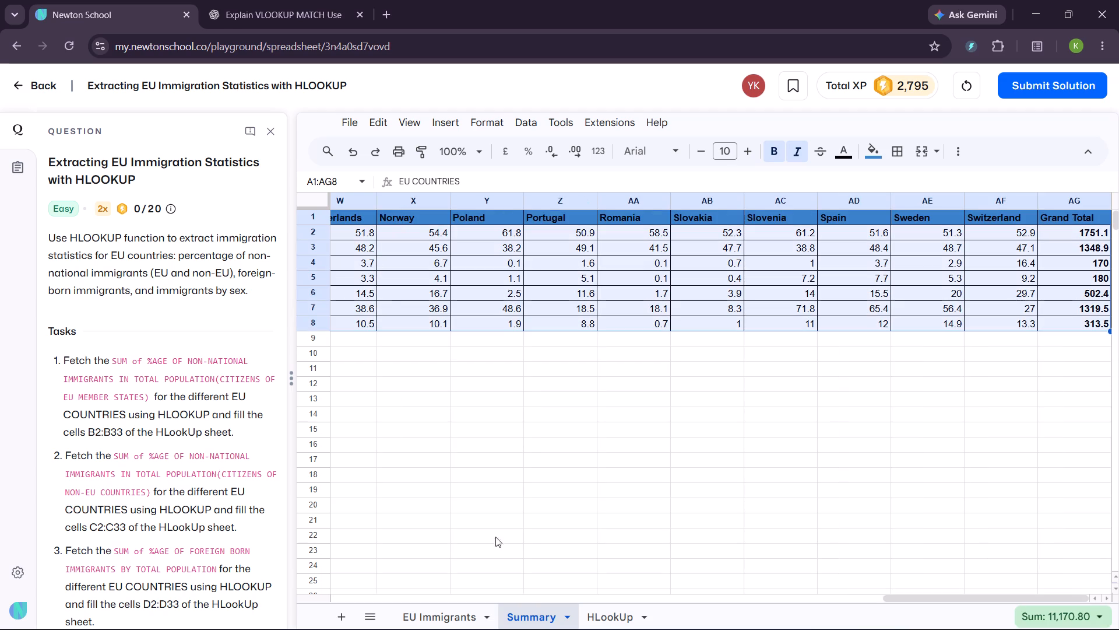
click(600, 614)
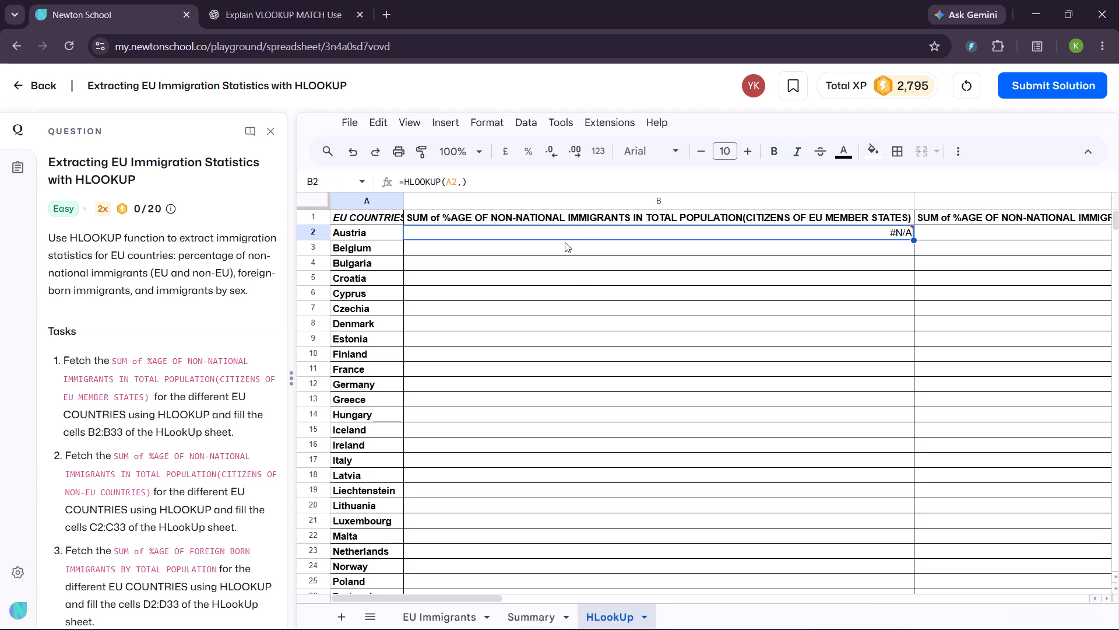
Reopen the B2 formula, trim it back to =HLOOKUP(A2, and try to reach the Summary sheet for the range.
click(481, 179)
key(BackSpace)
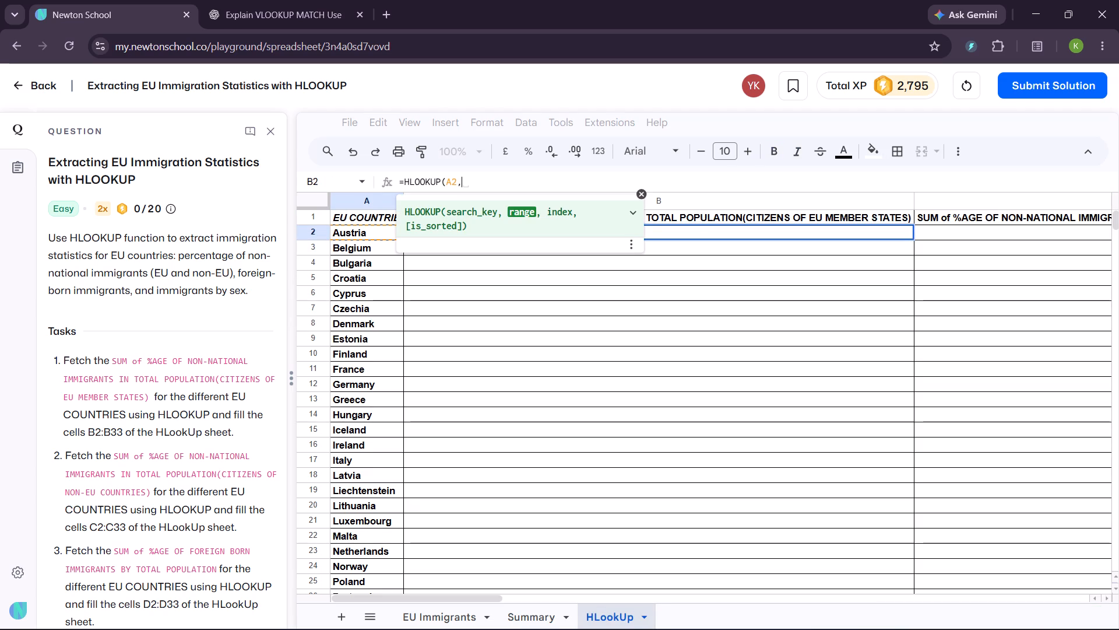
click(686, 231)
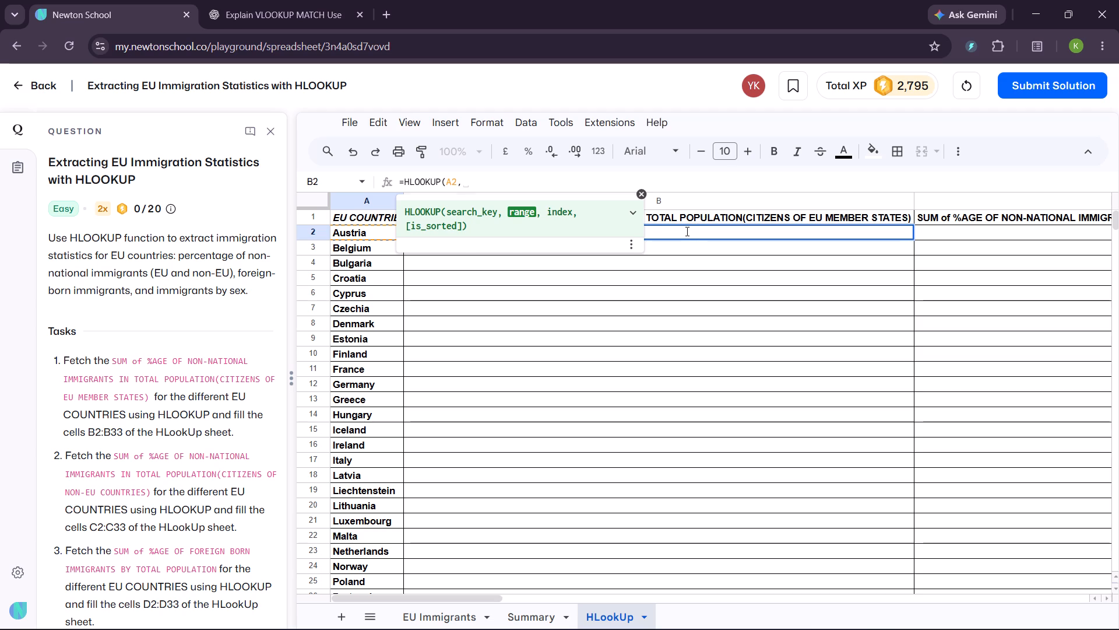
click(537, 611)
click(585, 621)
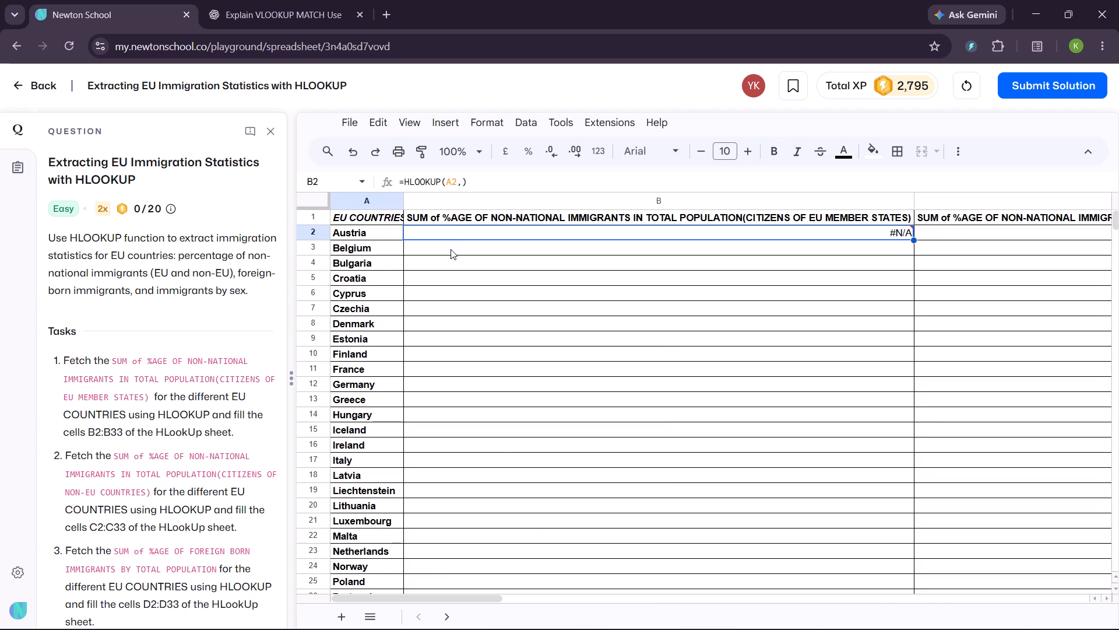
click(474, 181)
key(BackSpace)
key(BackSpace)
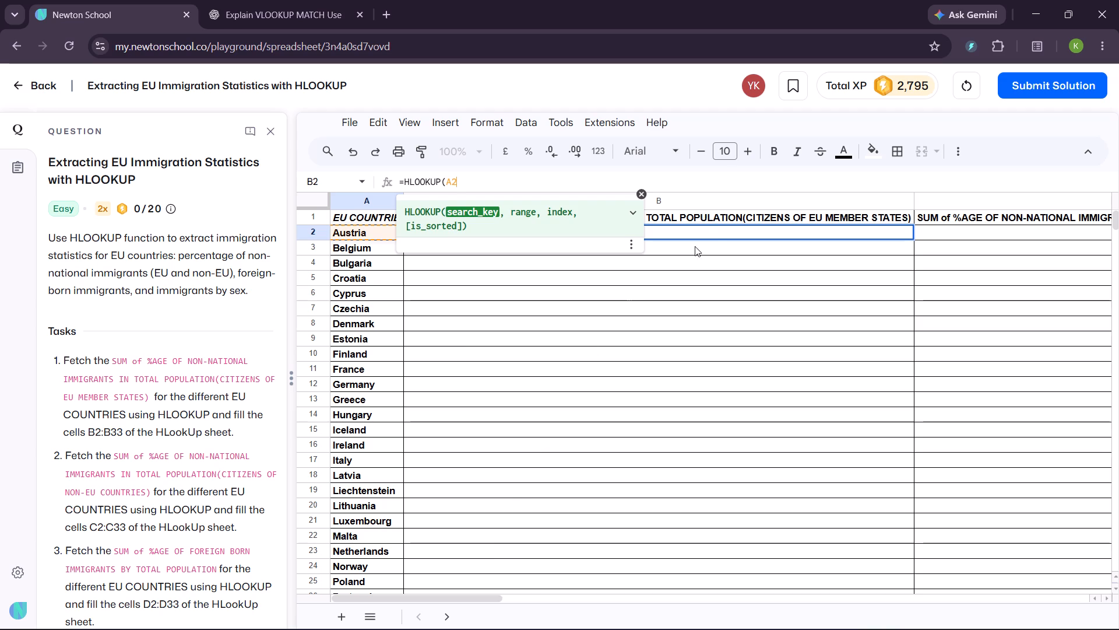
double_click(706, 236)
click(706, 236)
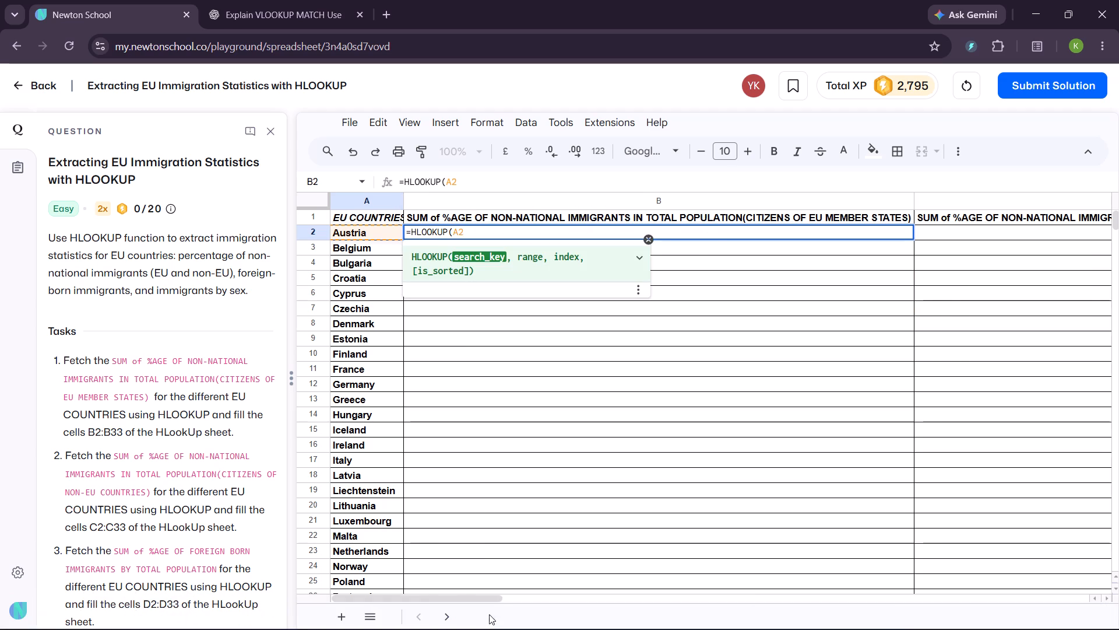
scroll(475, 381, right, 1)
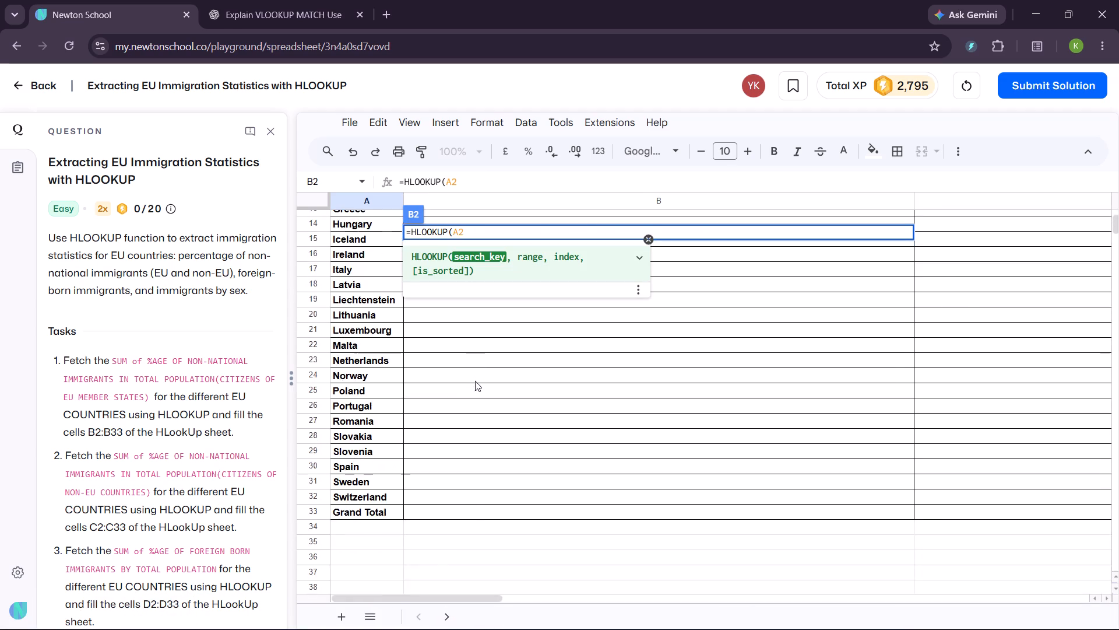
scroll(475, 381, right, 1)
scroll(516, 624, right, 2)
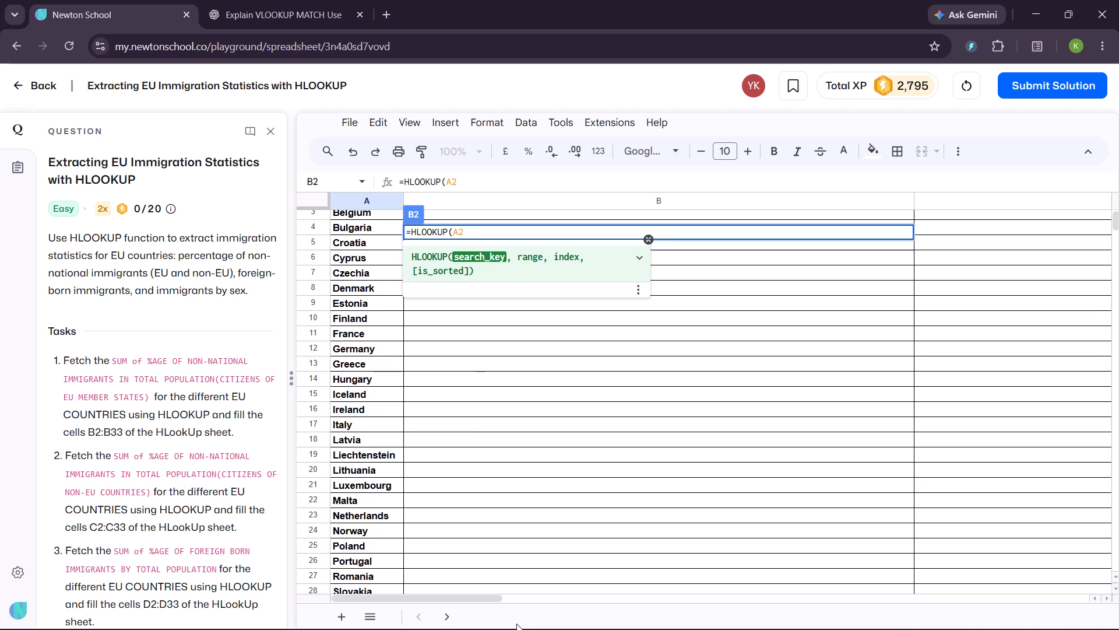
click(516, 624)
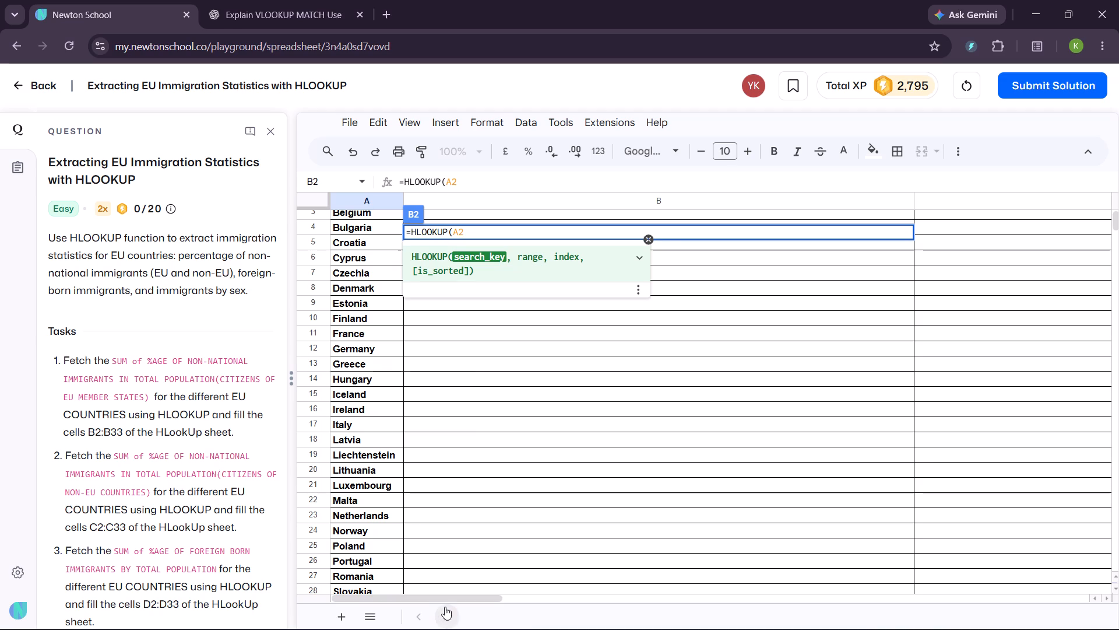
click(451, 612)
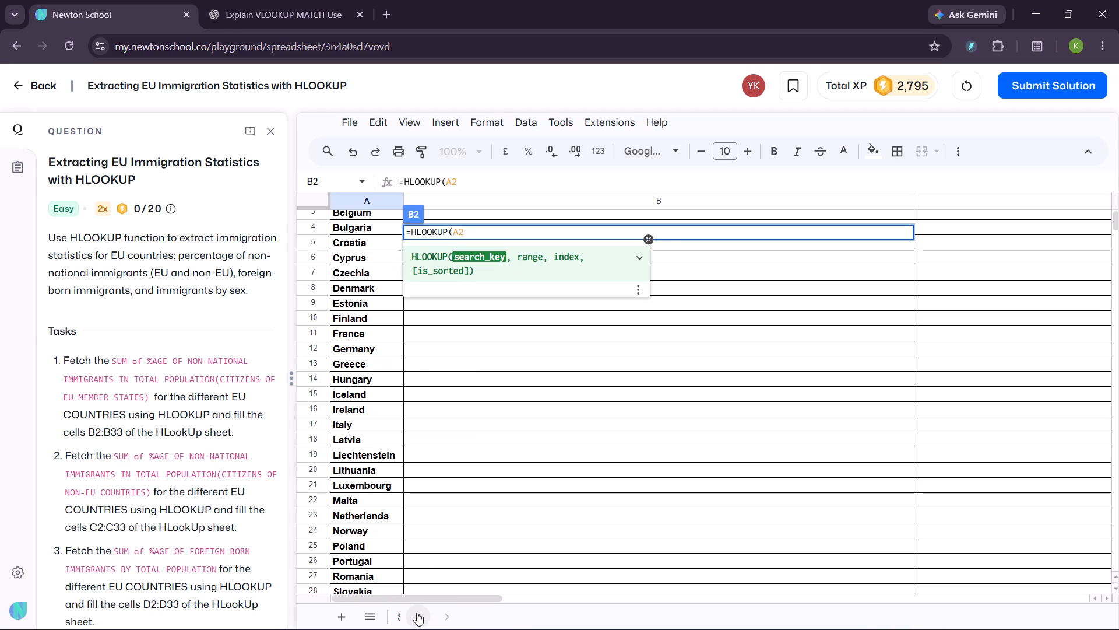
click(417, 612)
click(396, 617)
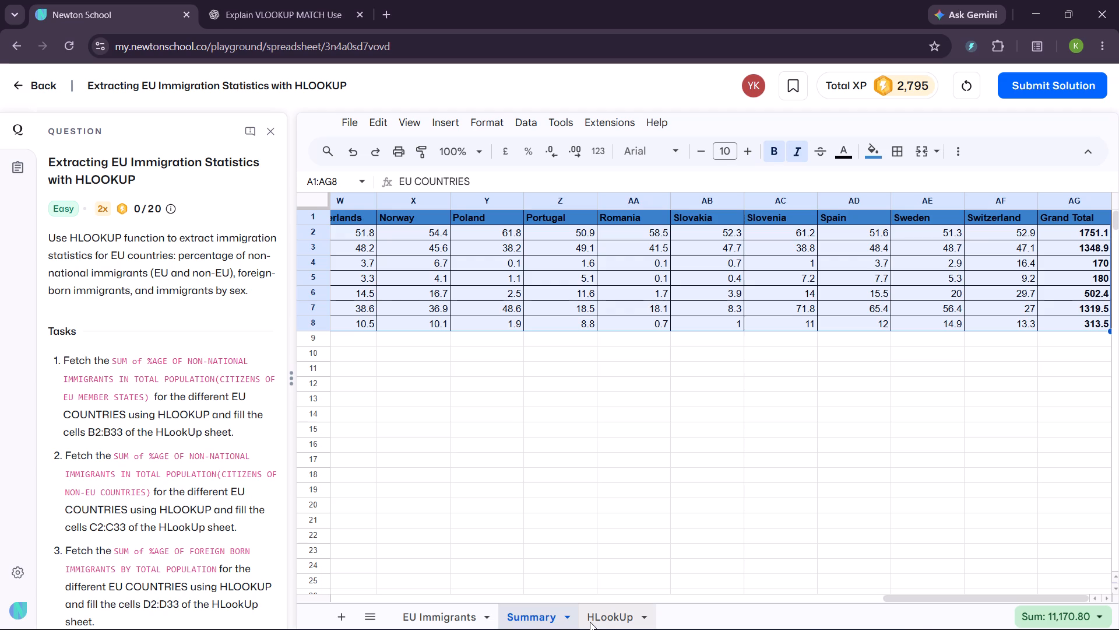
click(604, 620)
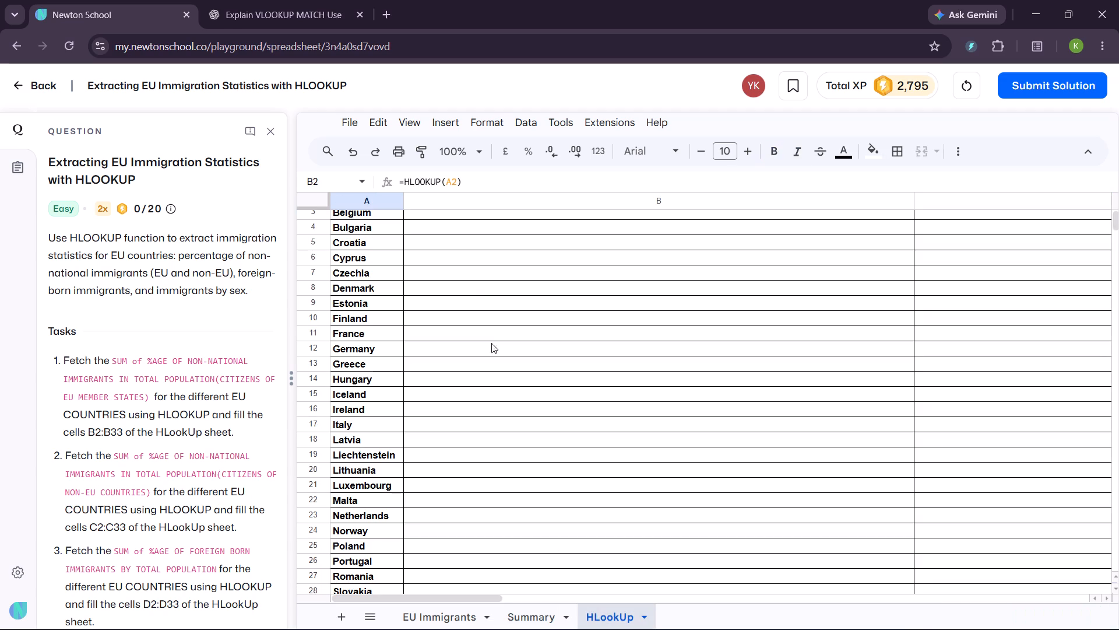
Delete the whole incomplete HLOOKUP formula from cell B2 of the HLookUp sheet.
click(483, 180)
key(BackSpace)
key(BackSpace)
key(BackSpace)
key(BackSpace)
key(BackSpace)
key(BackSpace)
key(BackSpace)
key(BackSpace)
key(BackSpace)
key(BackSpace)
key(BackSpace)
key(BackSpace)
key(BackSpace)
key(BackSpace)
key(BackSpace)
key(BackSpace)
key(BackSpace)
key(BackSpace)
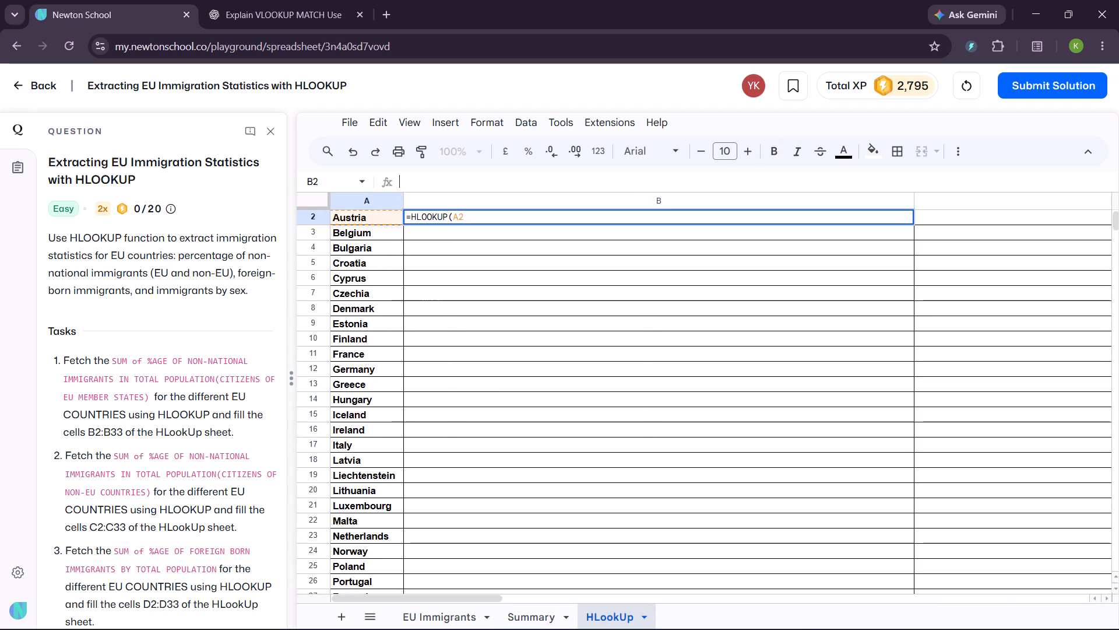
Start a fresh HLOOKUP formula in cell B2 with A2 (Austria) as the search key.
click(465, 220)
scroll(465, 220, up, 10)
key(equal)
text(hloo)
key(Return)
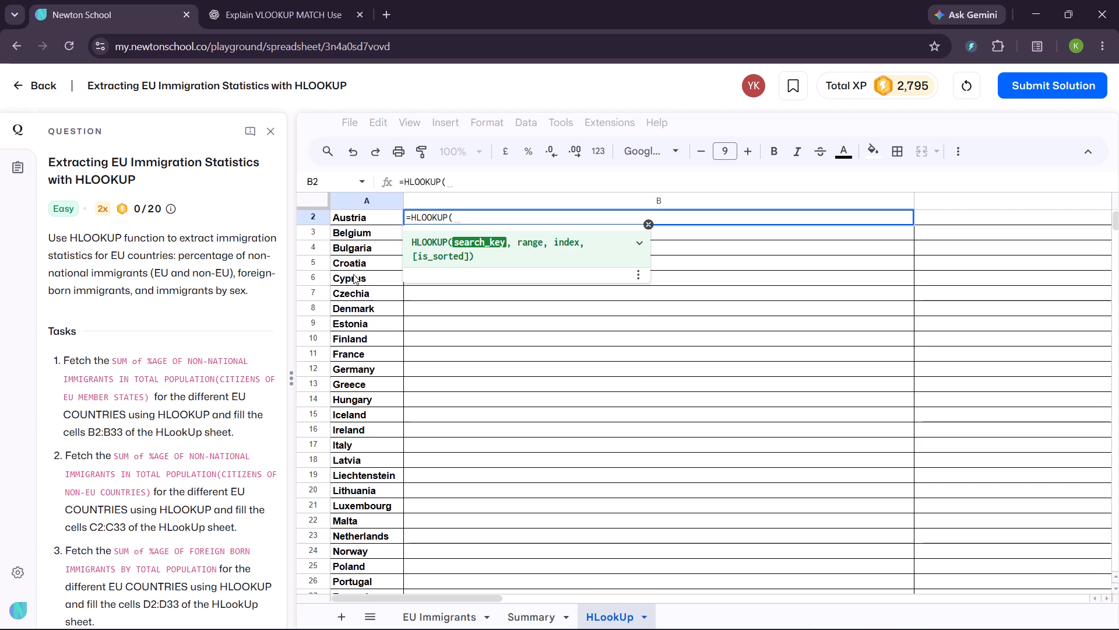
click(343, 218)
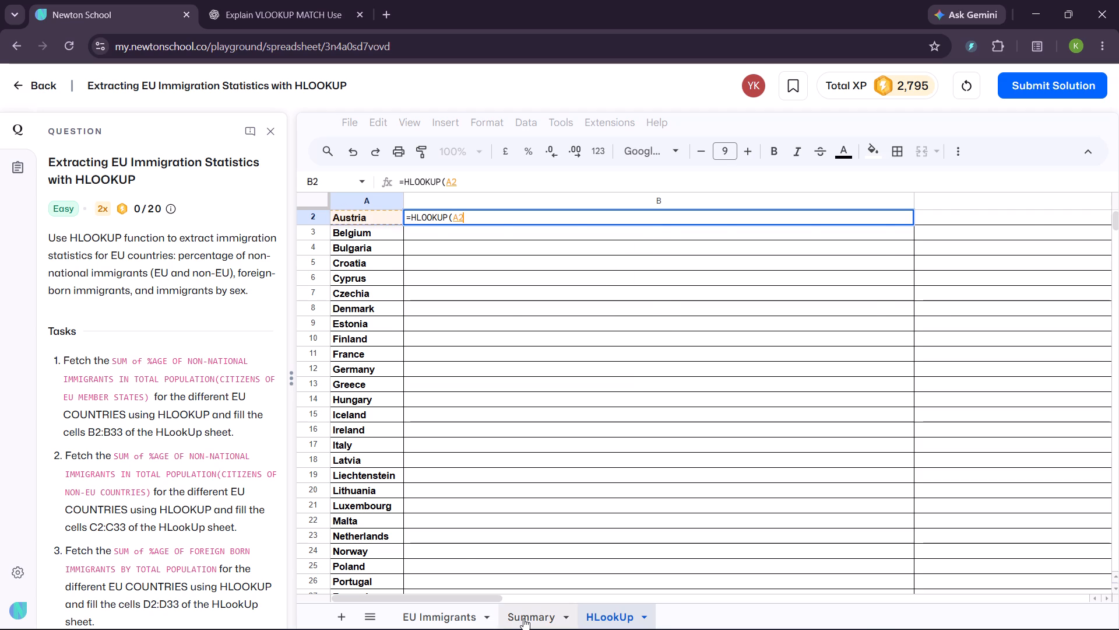
Advance the B2 formula to its range argument and go to the start of the table on the Summary sheet.
click(523, 618)
key(comma)
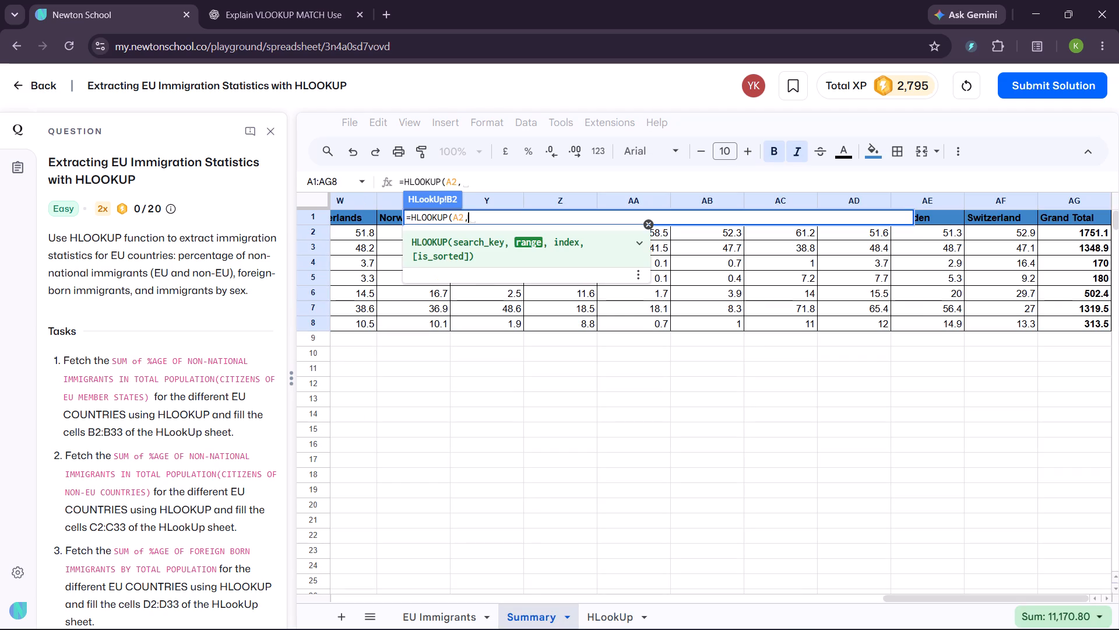
scroll(385, 295, right, 16)
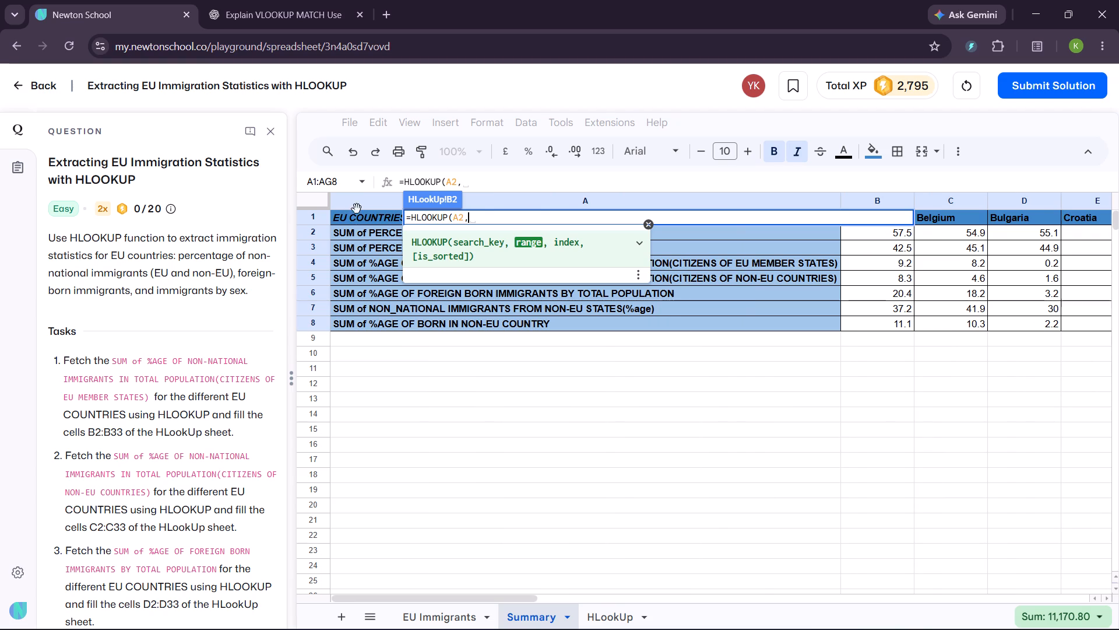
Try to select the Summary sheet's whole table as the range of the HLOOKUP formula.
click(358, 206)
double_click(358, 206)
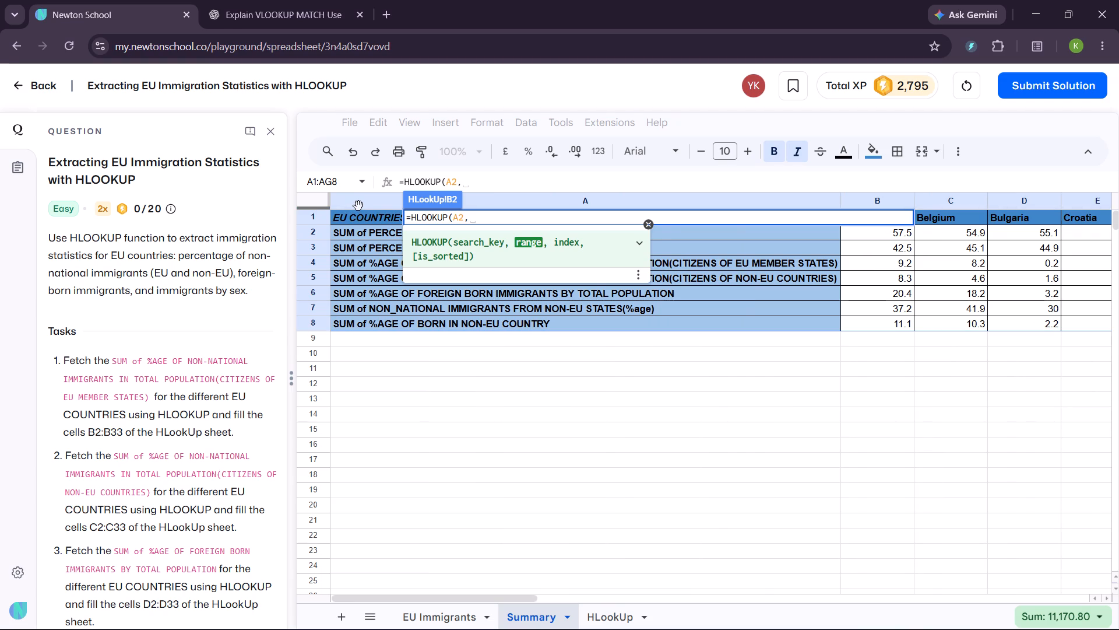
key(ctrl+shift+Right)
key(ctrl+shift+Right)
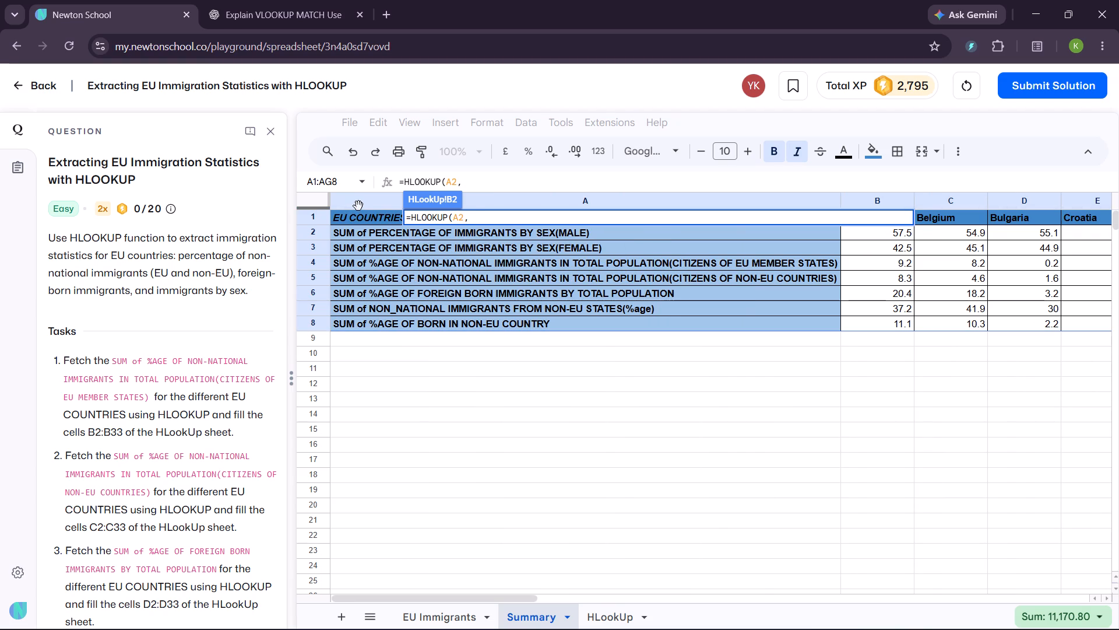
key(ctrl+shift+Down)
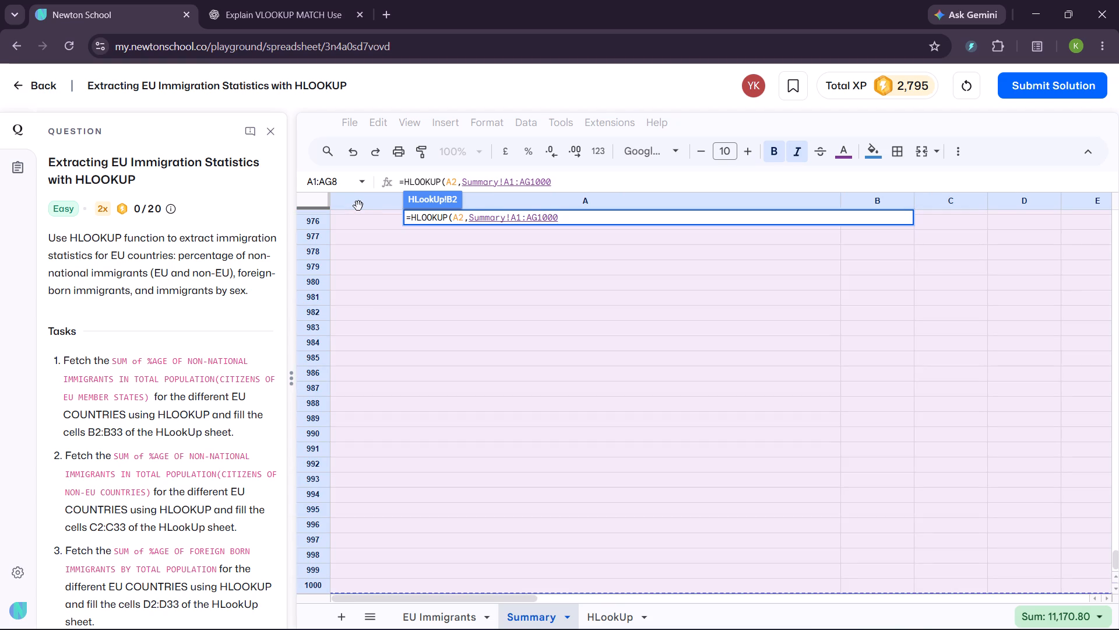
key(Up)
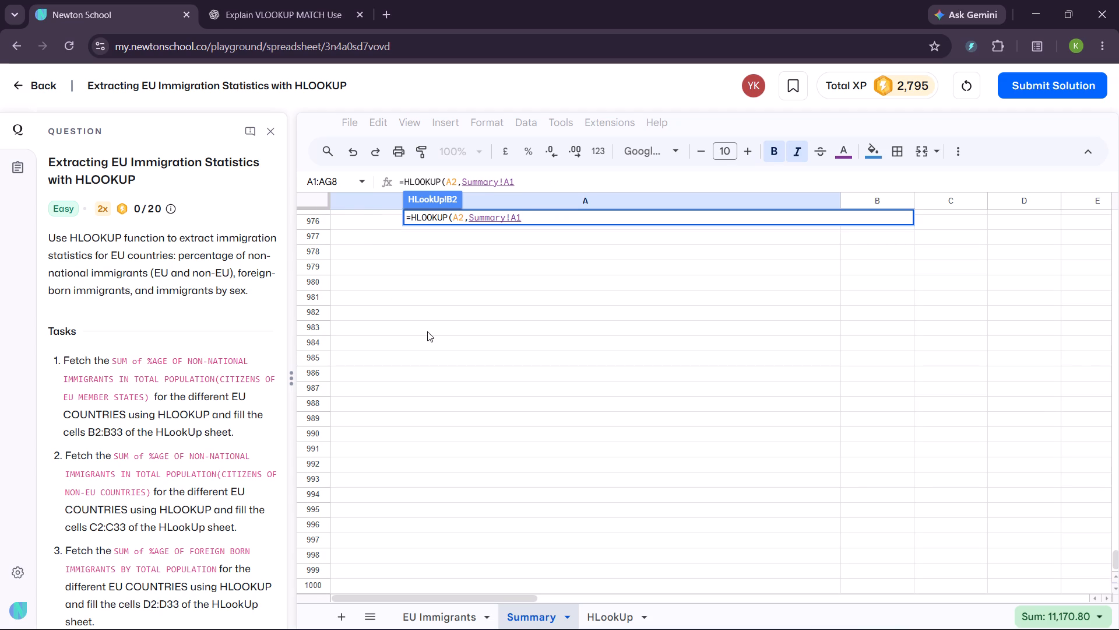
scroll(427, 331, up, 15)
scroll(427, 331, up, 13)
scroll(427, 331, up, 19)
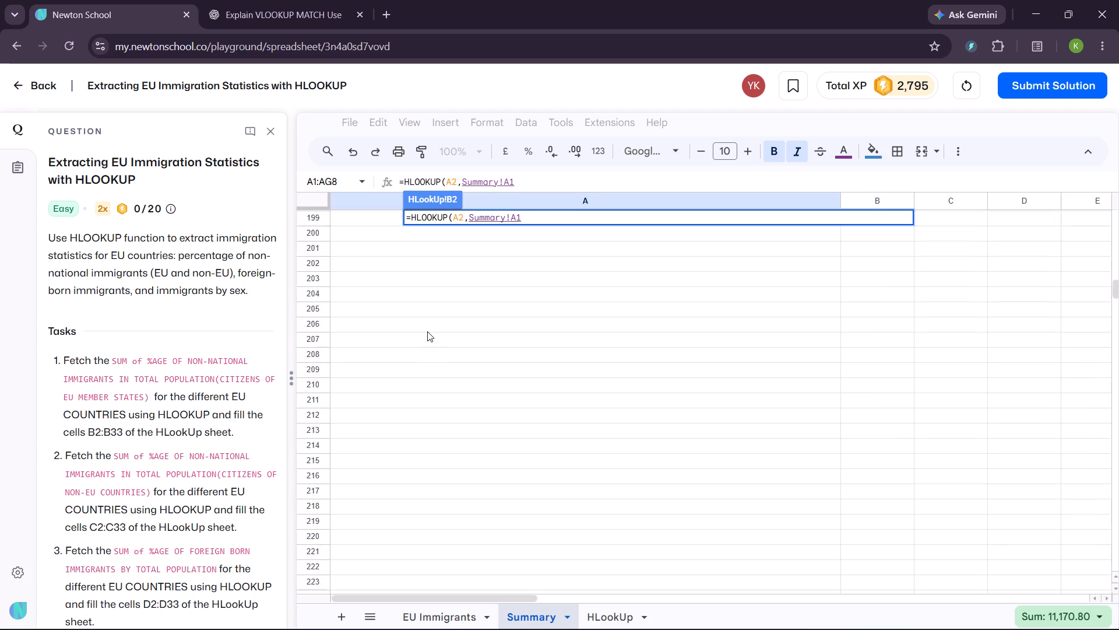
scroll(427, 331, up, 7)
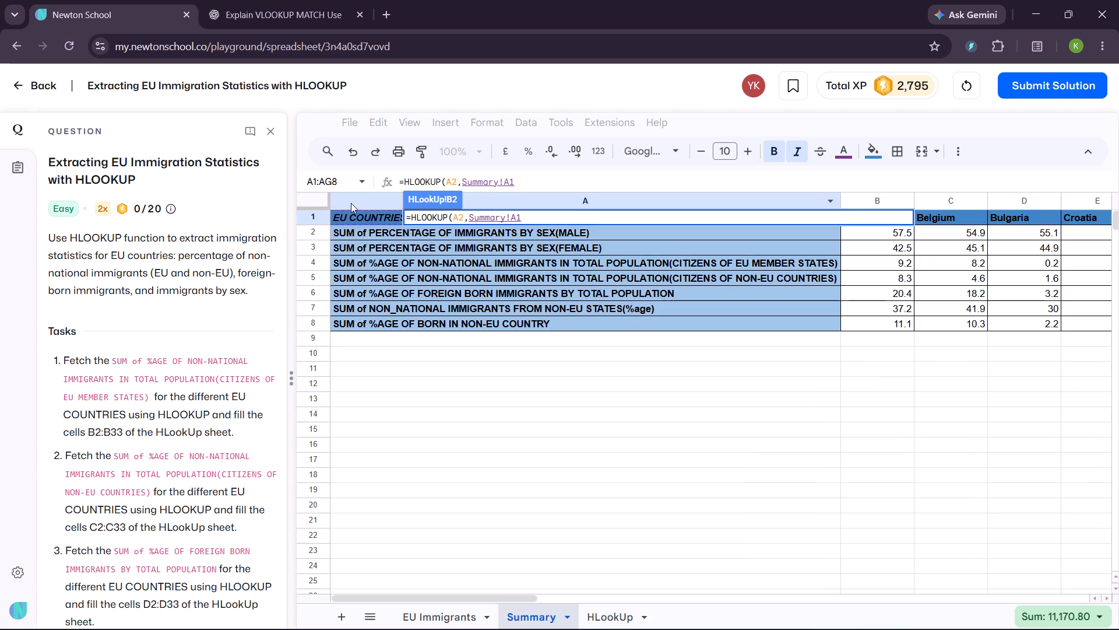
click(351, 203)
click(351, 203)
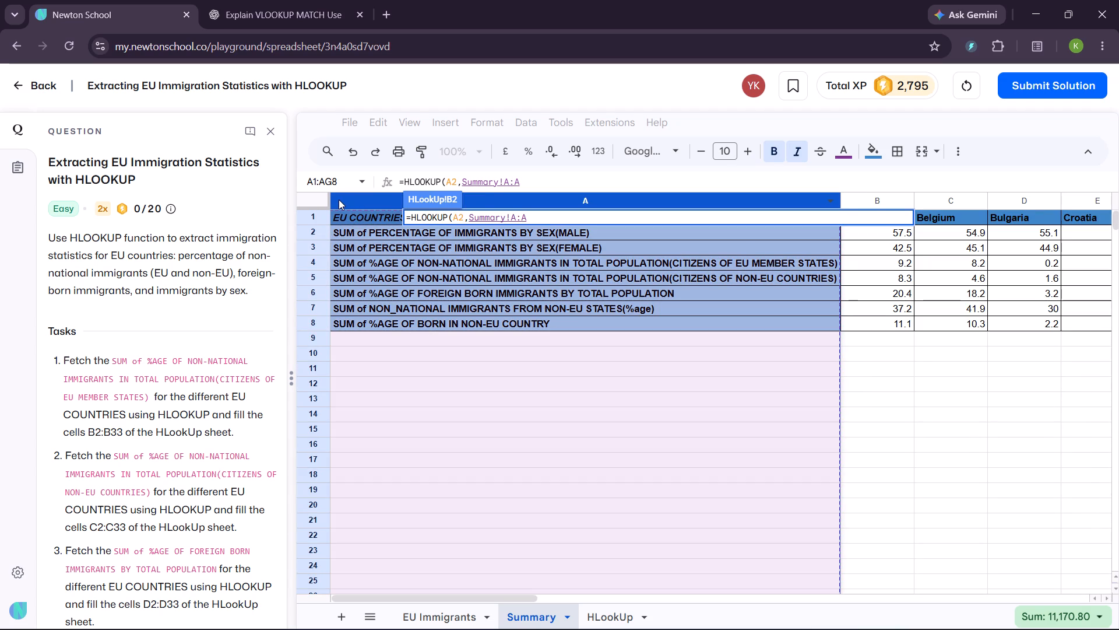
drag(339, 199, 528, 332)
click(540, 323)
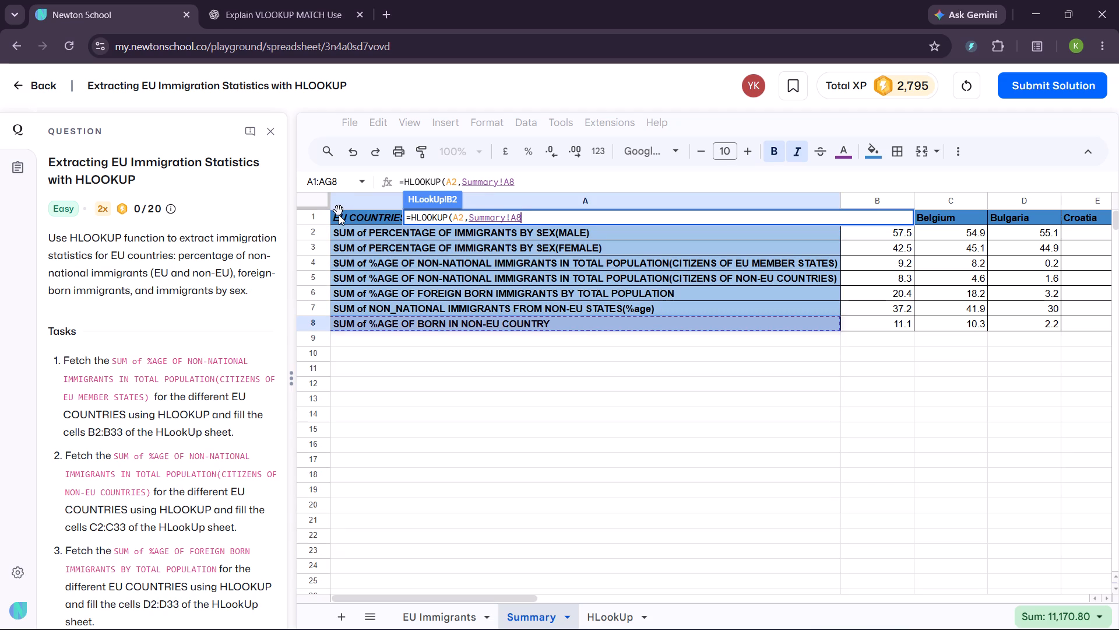
Set Summary!A1:AG8 as the HLOOKUP range and advance the formula to its index argument.
drag(339, 215, 645, 324)
key(ctrl+shift+Right)
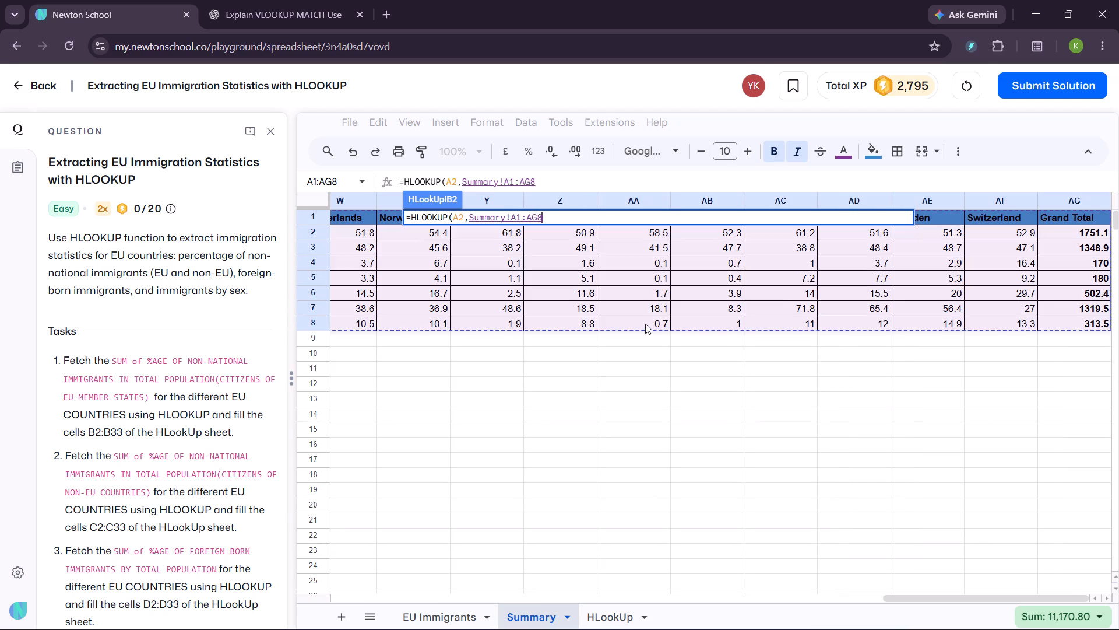
key(comma)
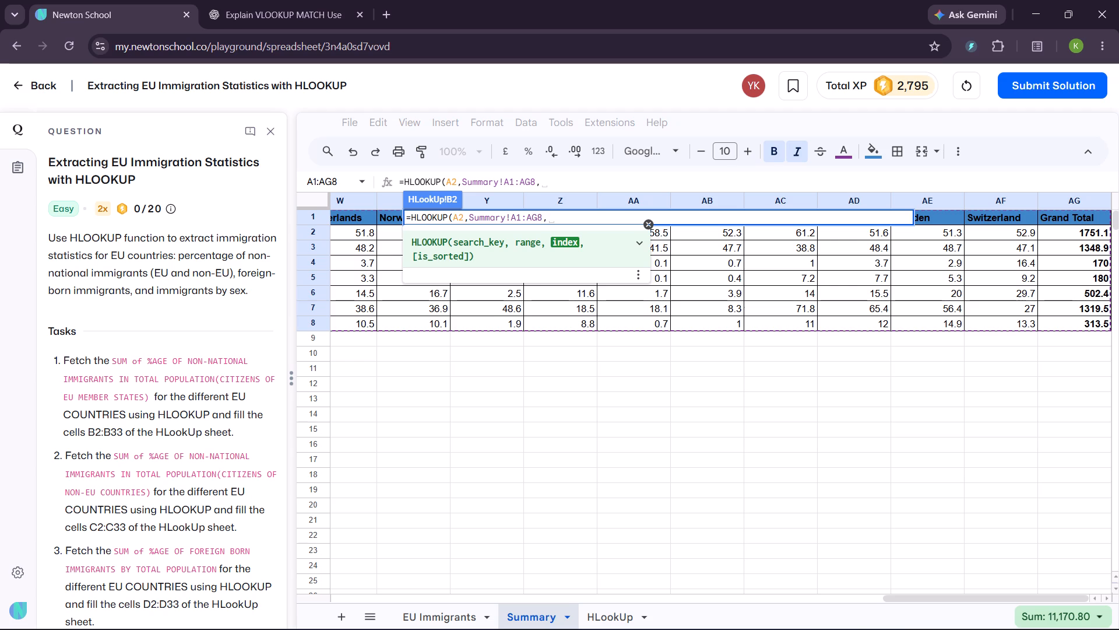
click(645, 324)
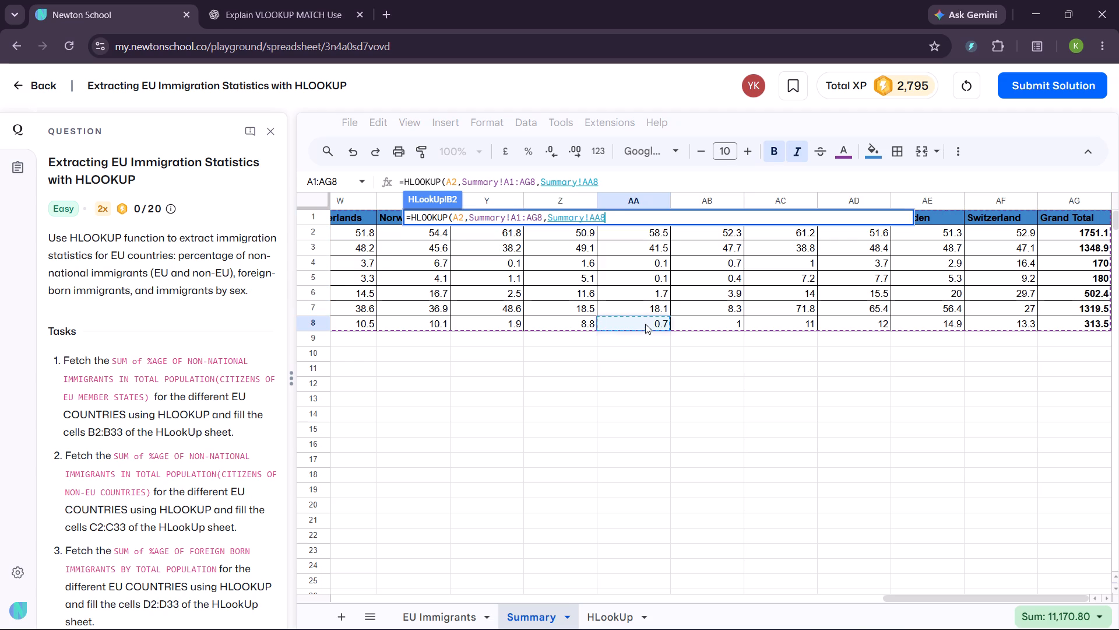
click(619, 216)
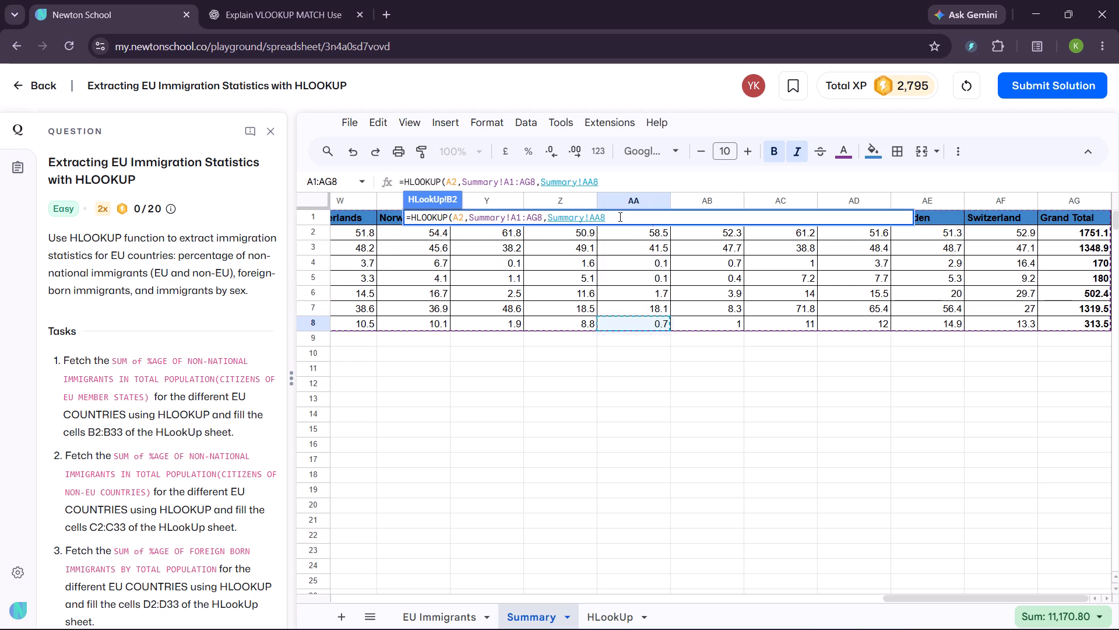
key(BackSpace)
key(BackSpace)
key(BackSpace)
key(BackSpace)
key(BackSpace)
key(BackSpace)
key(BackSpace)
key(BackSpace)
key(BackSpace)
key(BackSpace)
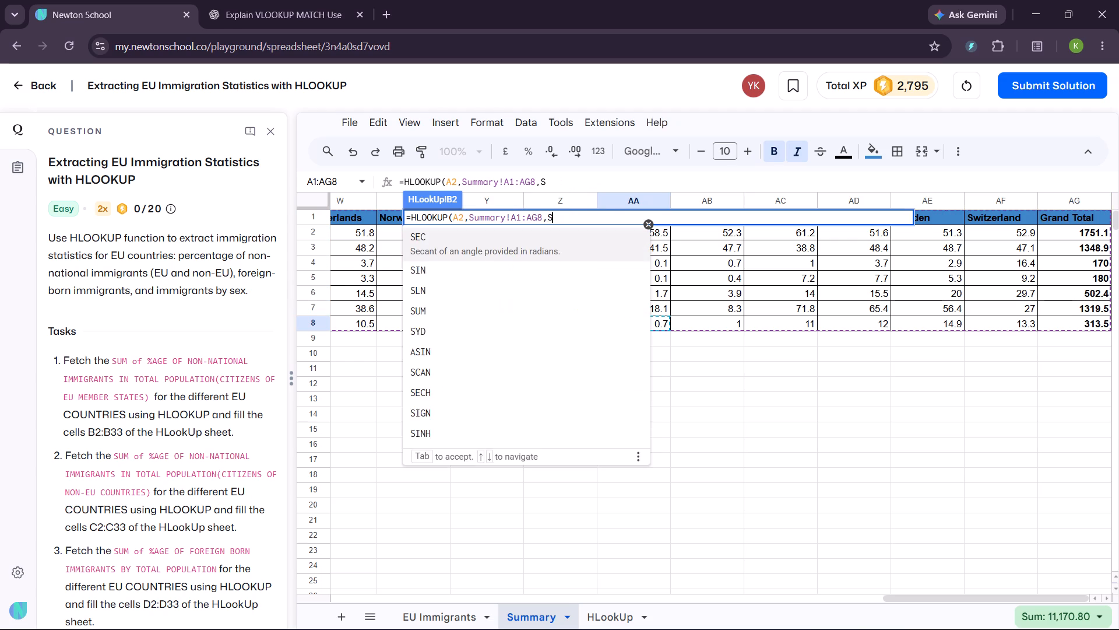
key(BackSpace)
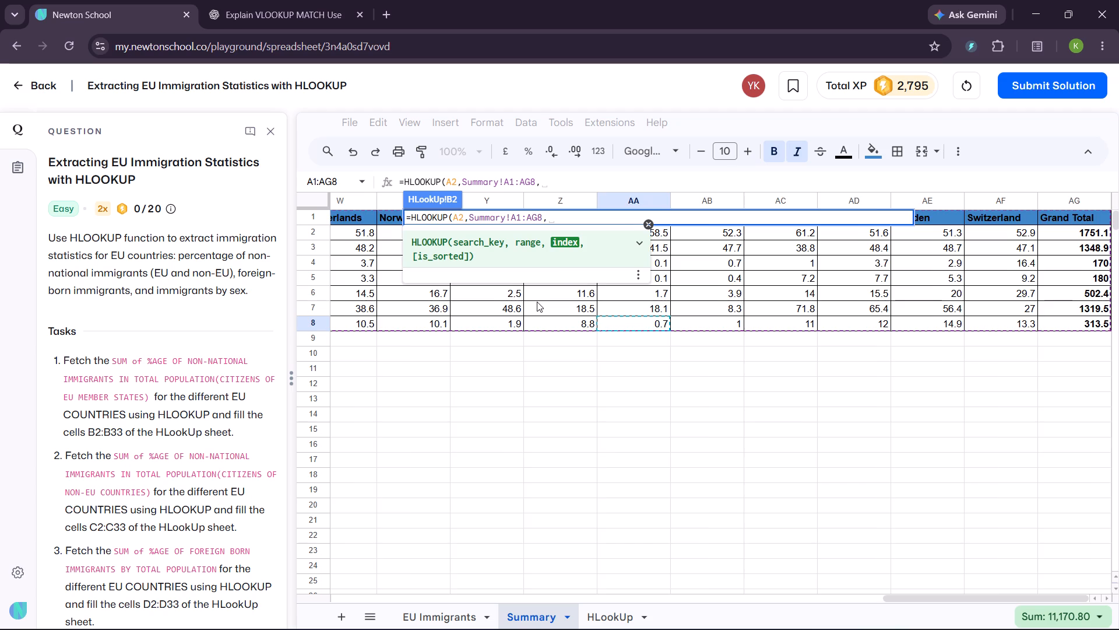
Complete the B2 HLOOKUP formula with row index 2 and is_sorted set to false, and enter it.
scroll(537, 302, right, 9)
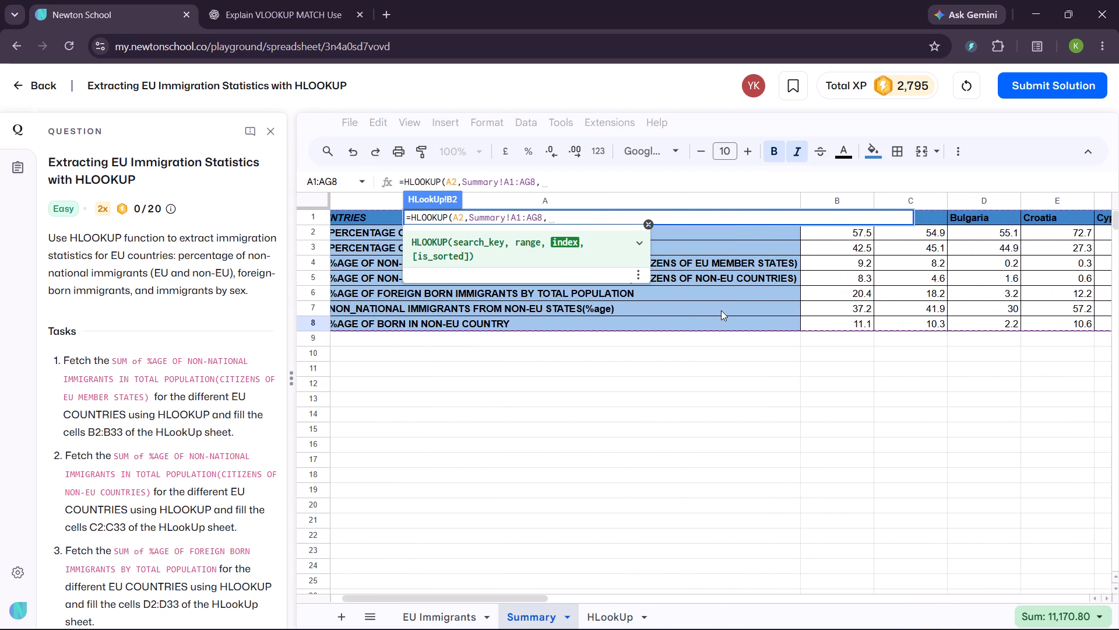
scroll(721, 310, right, 3)
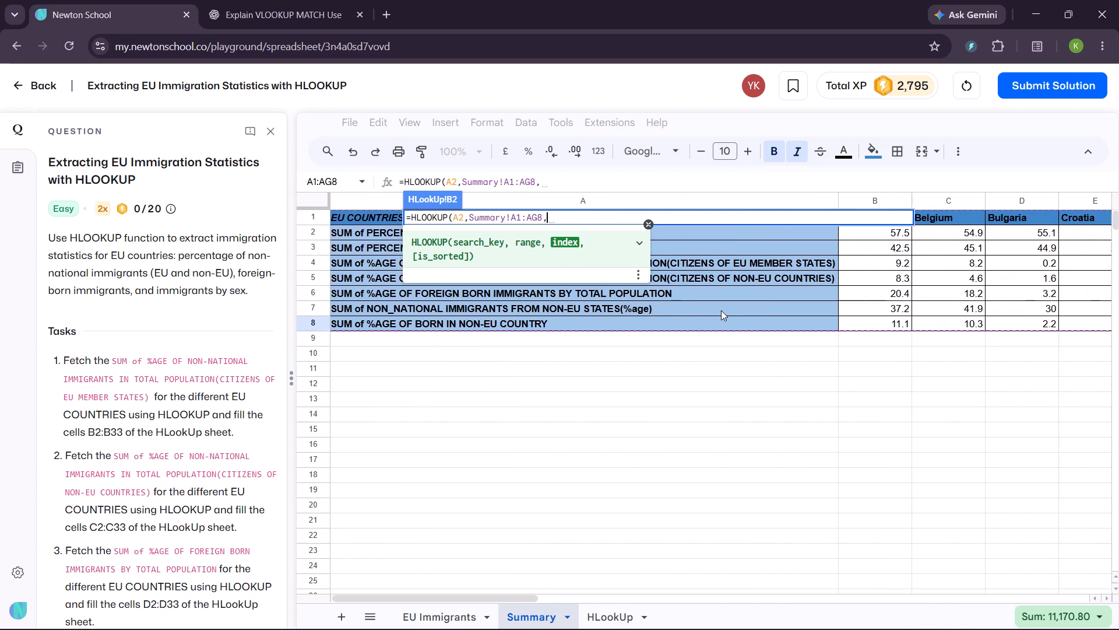
scroll(721, 310, right, 2)
scroll(756, 261, up, 1)
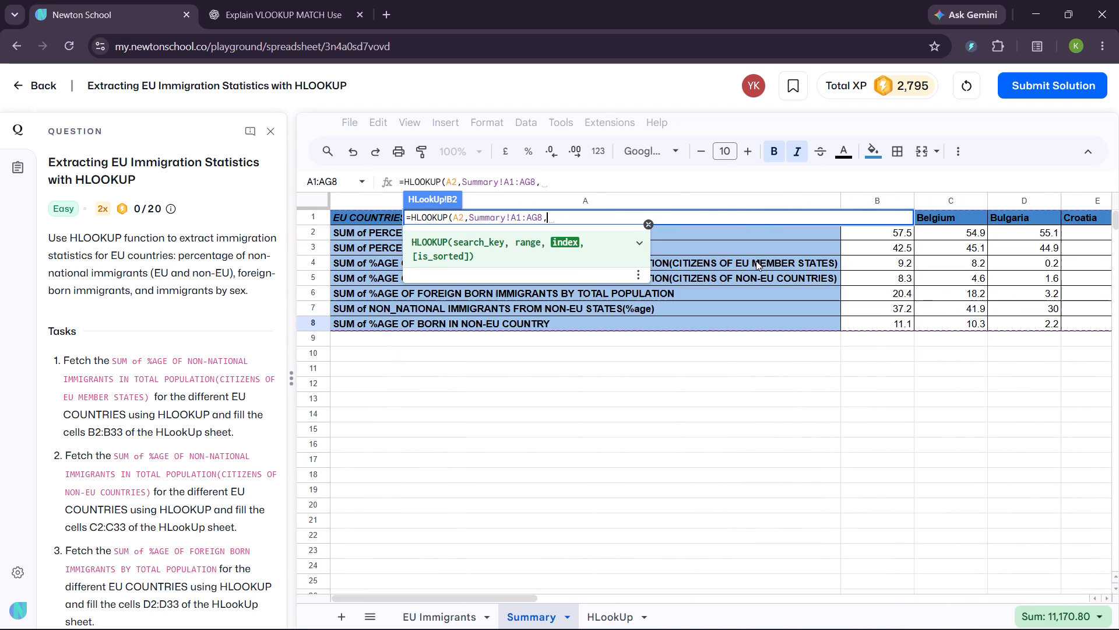
scroll(756, 261, up, 1)
key(2)
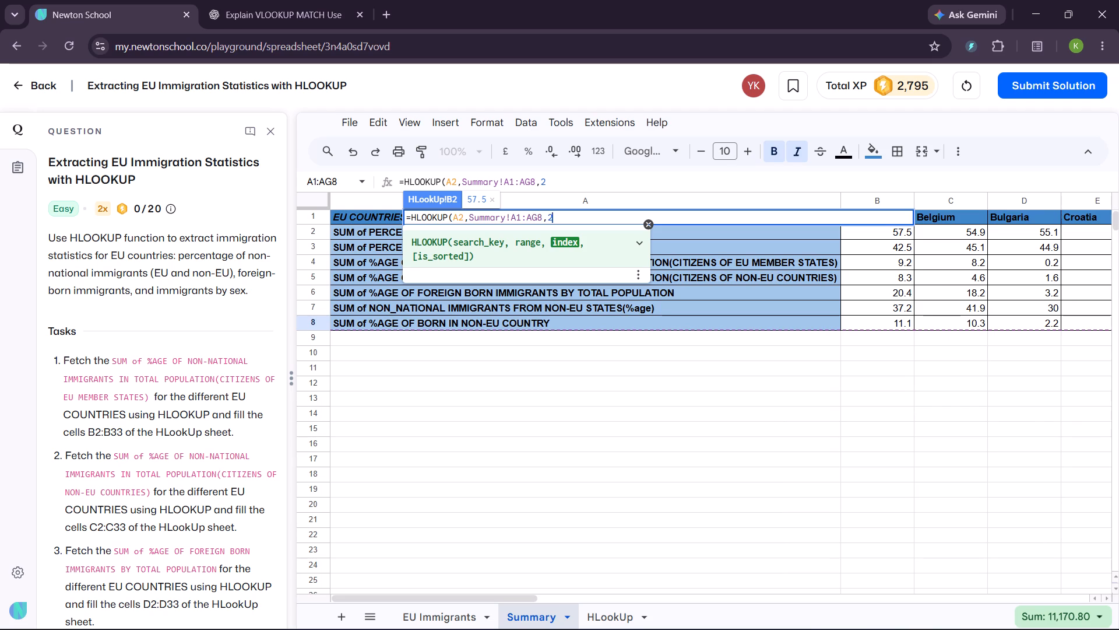
key(comma)
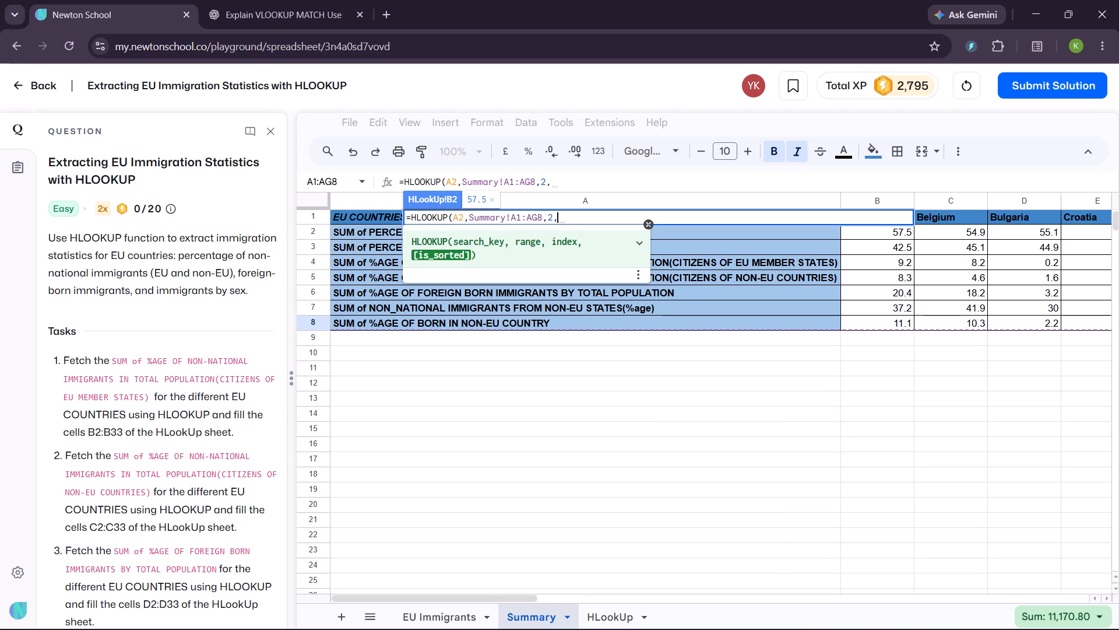
text(false)
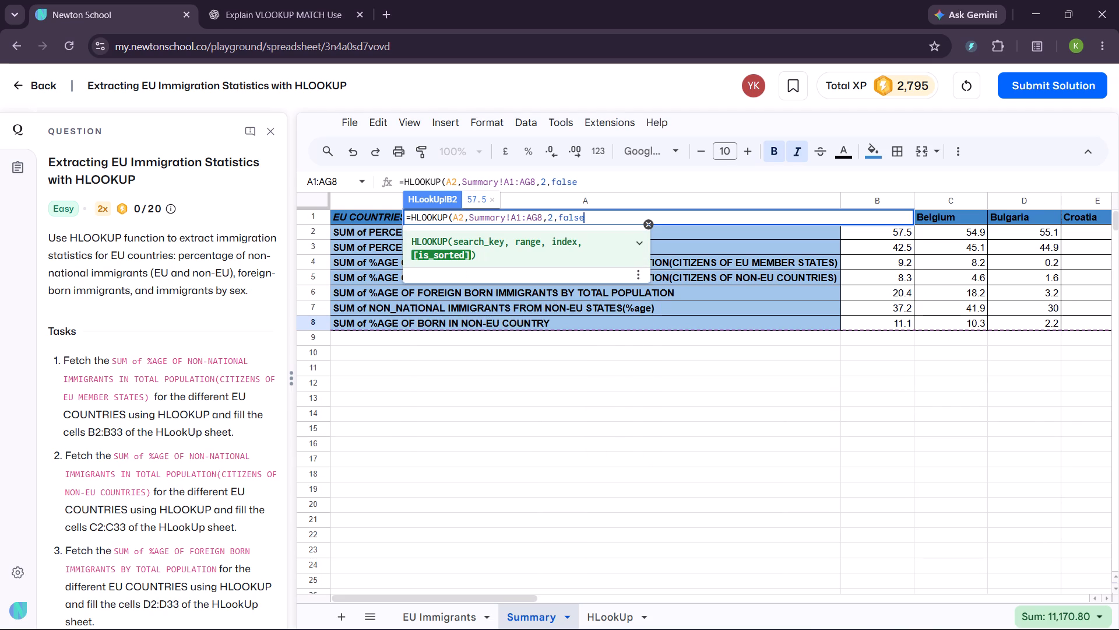
key(shift+parenright)
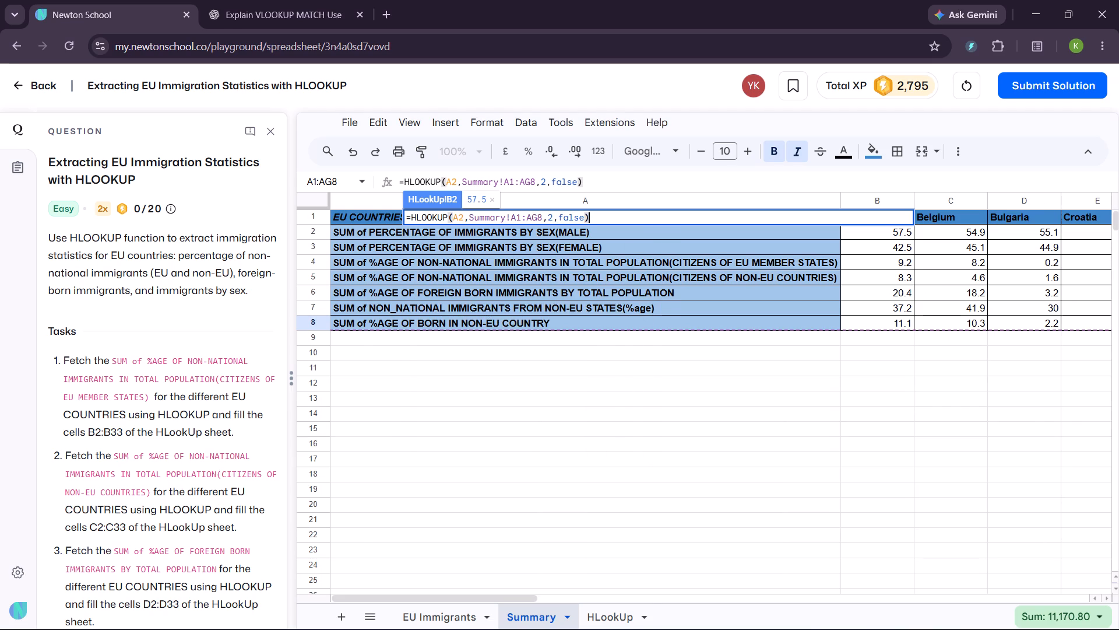
key(Return)
Lock the column of the search key in the B2 formula, making it $A2.
scroll(674, 304, up, 8)
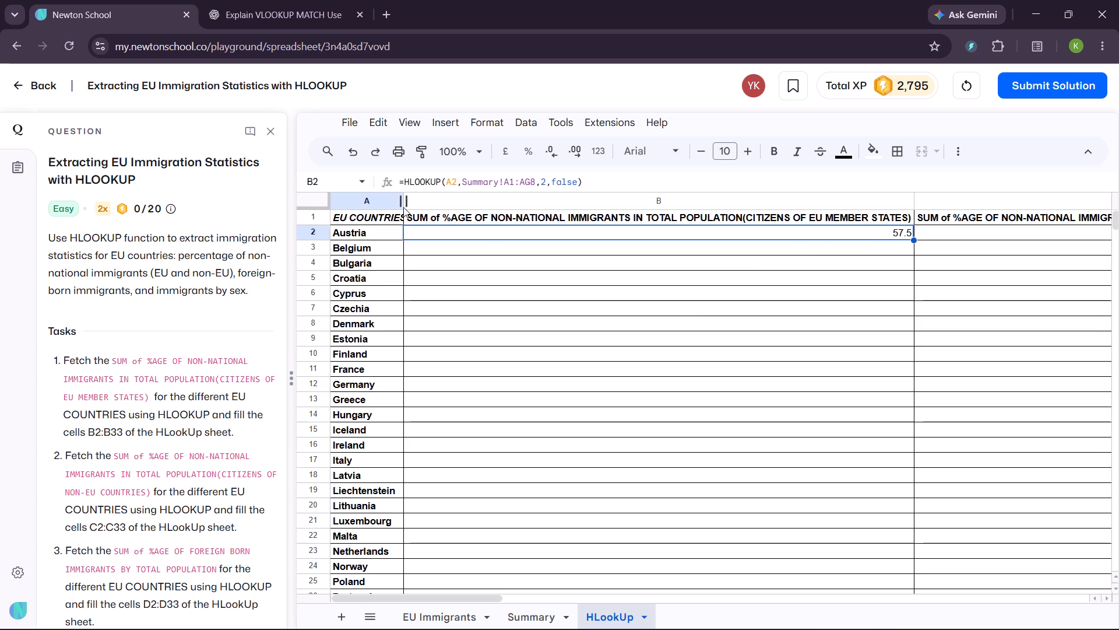
click(446, 180)
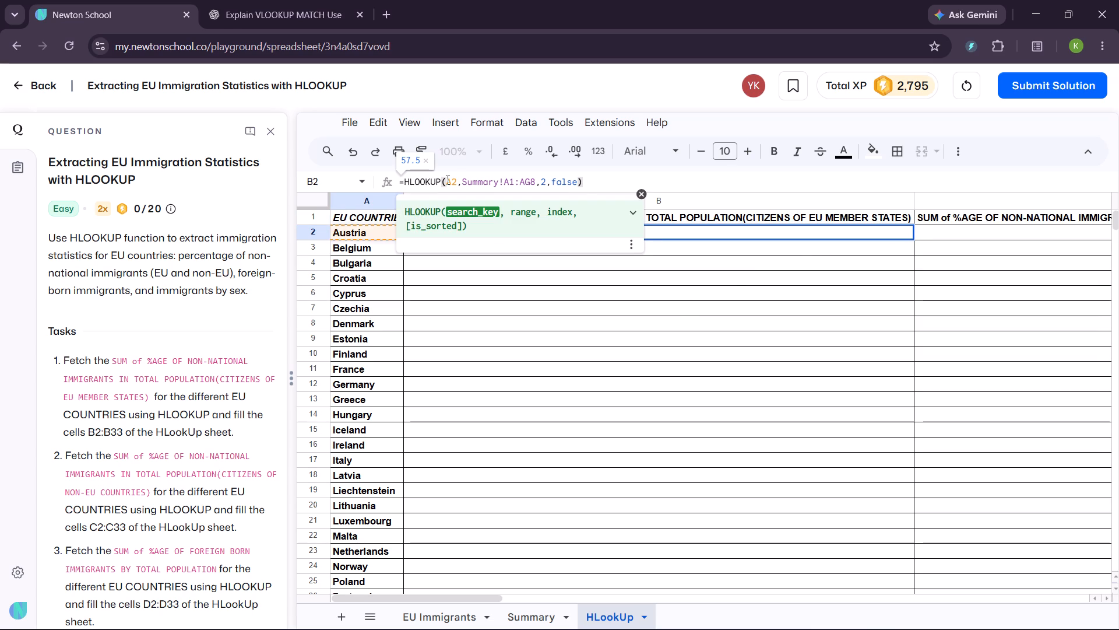
key(shift+dollar)
Make the lookup range in the B2 formula absolute as Summary!$A$1:$AG$8 and enter the formula.
key(Right)
key(Right)
key(Right)
key(Right)
key(Right)
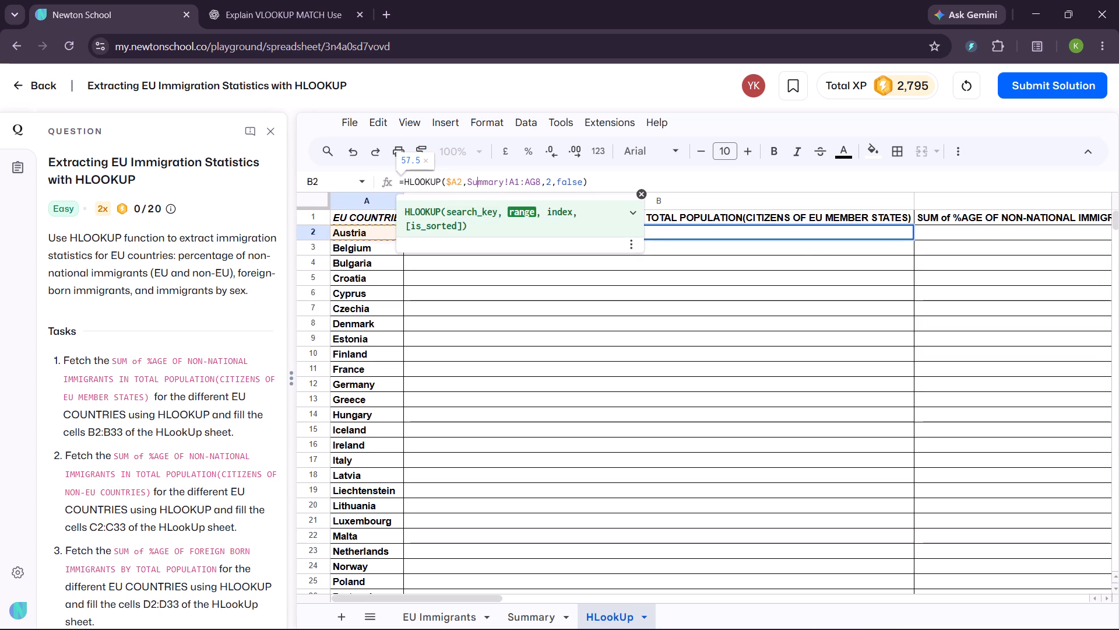
key(Right)
key(Right)
key(Right)
key(Right)
key(Right)
key(Right)
key(shift+dollar)
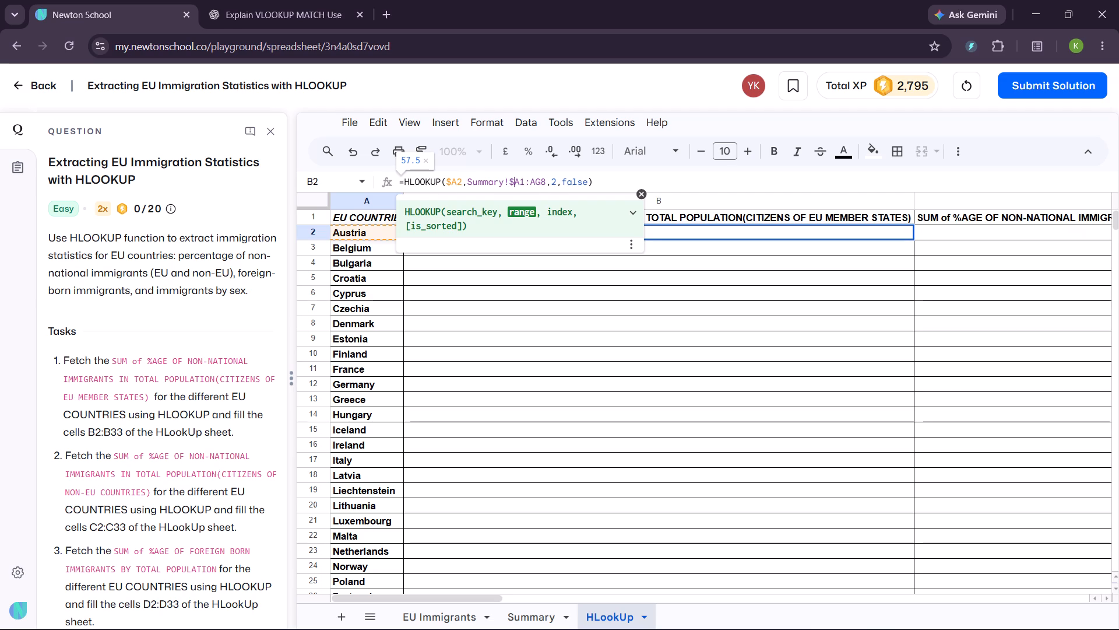
key(Right)
key(shift+dollar)
key(Right)
key(Right)
key(shift+dollar)
key(Right)
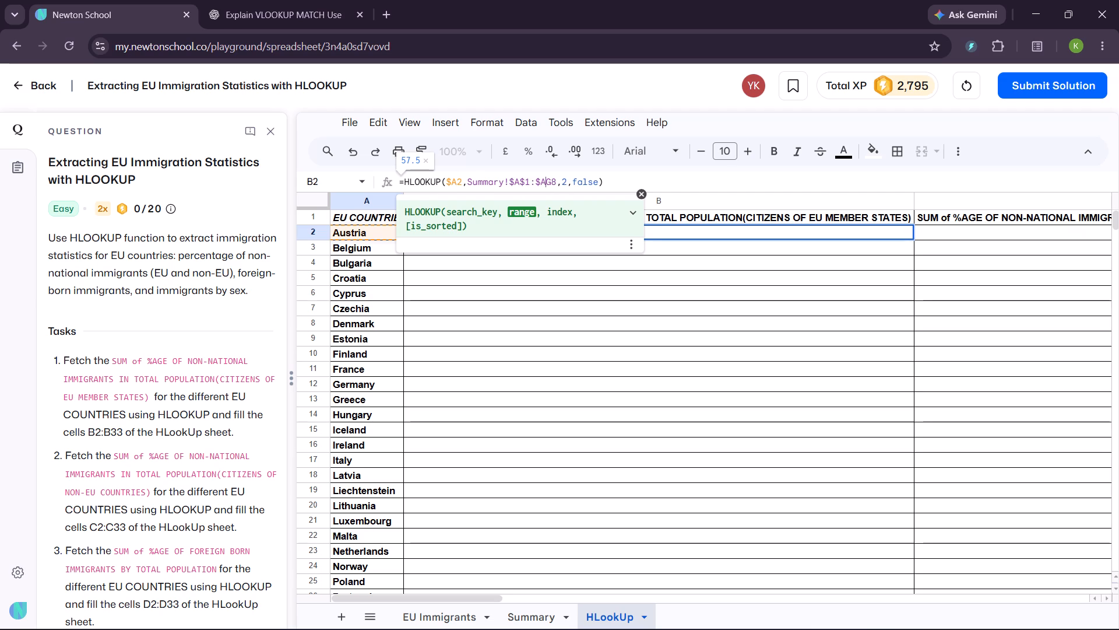
key(shift+dollar)
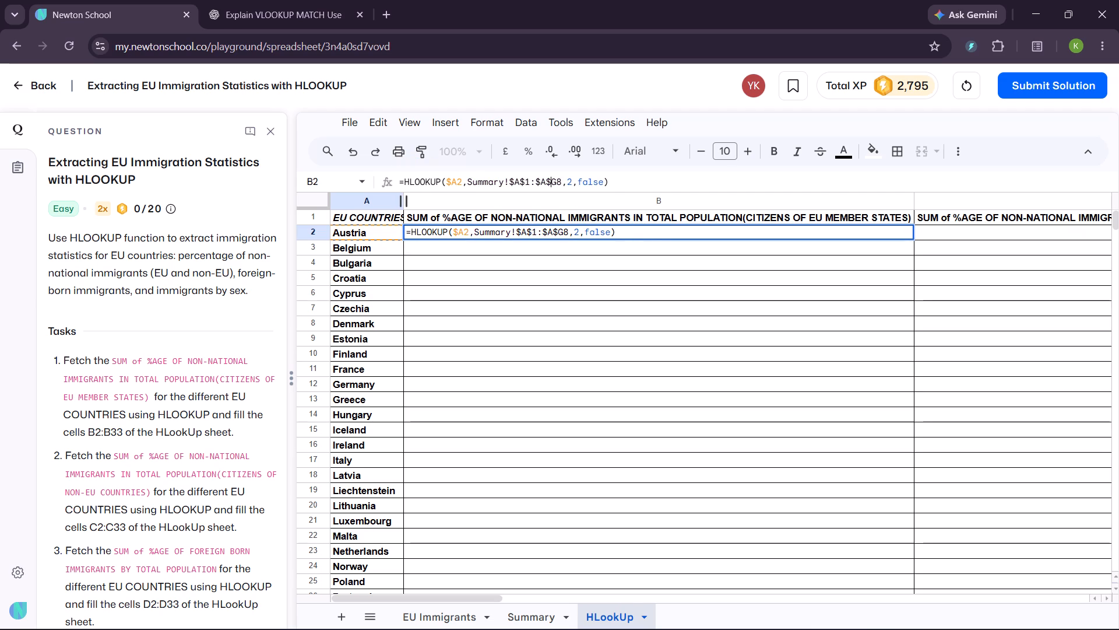
key(BackSpace)
key(Right)
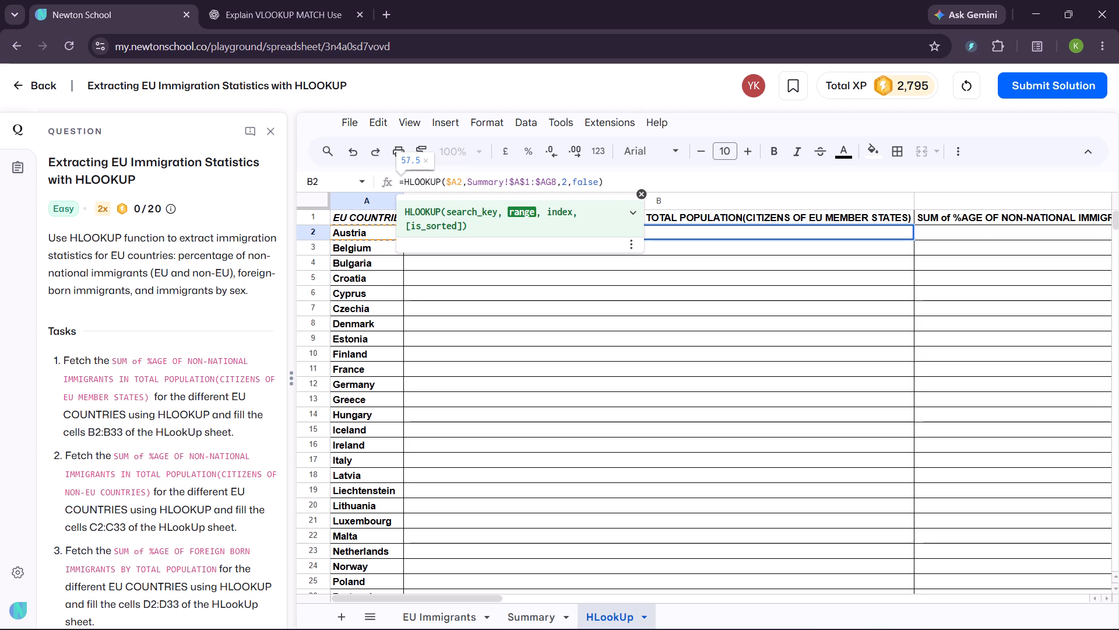
key(shift+dollar)
key(Right)
key(Right)
key(Right)
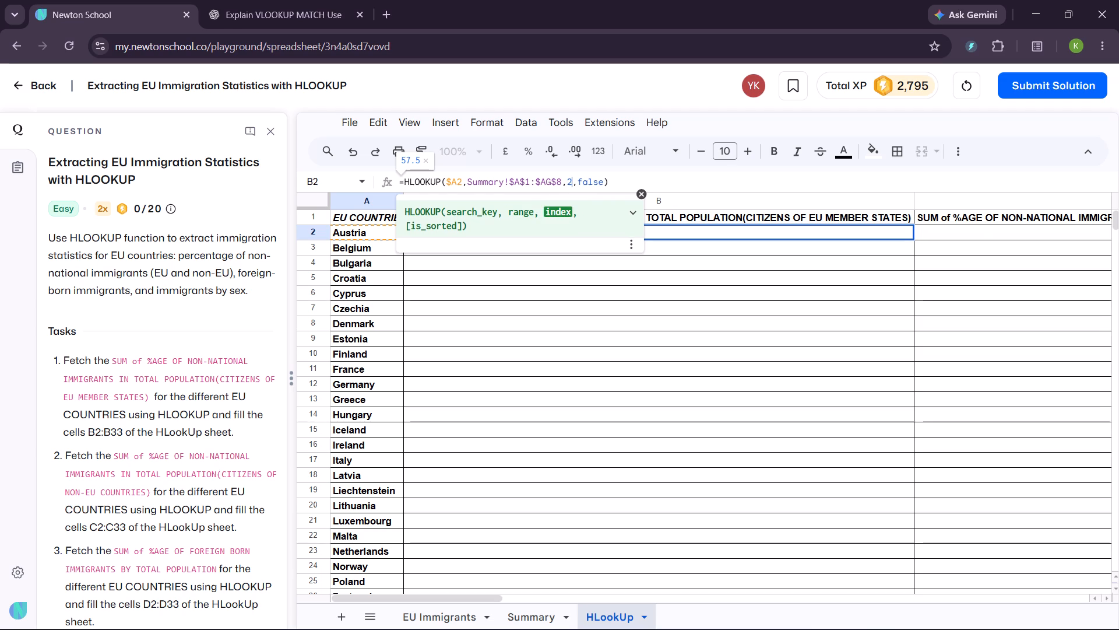
key(Right)
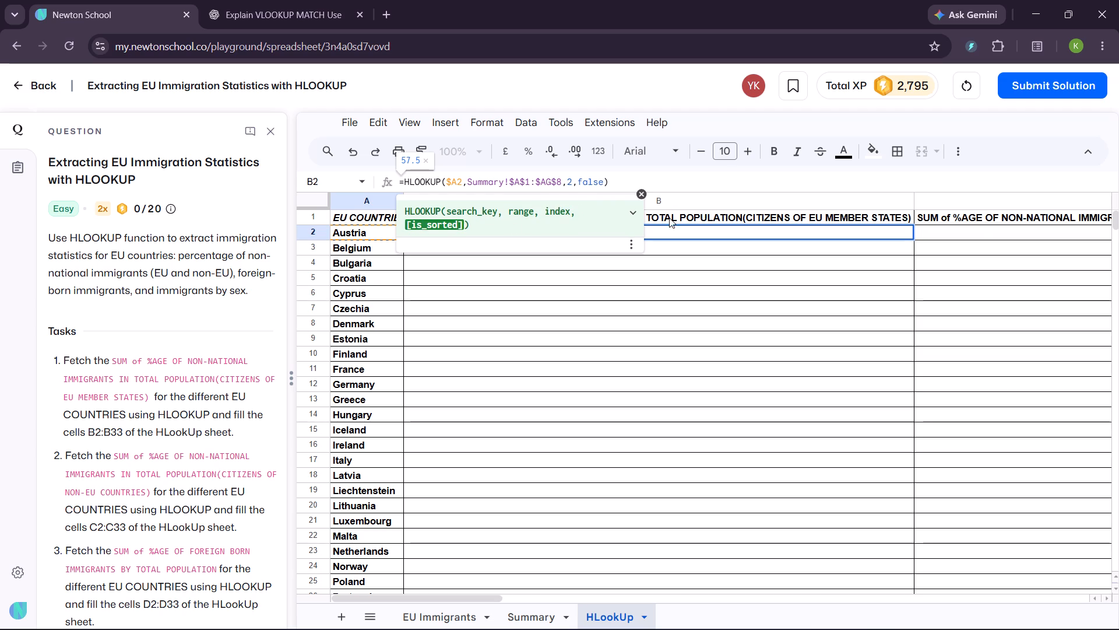
click(673, 229)
key(Return)
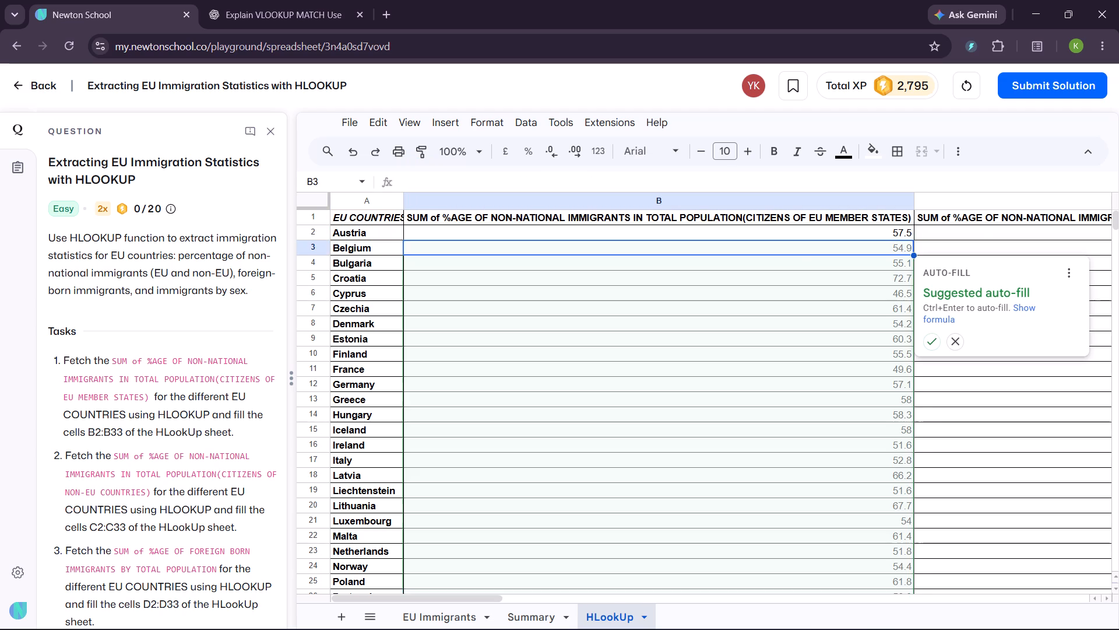
Accept the suggested auto-fill to copy the HLOOKUP formula down column B for the remaining countries.
key(ctrl+Return)
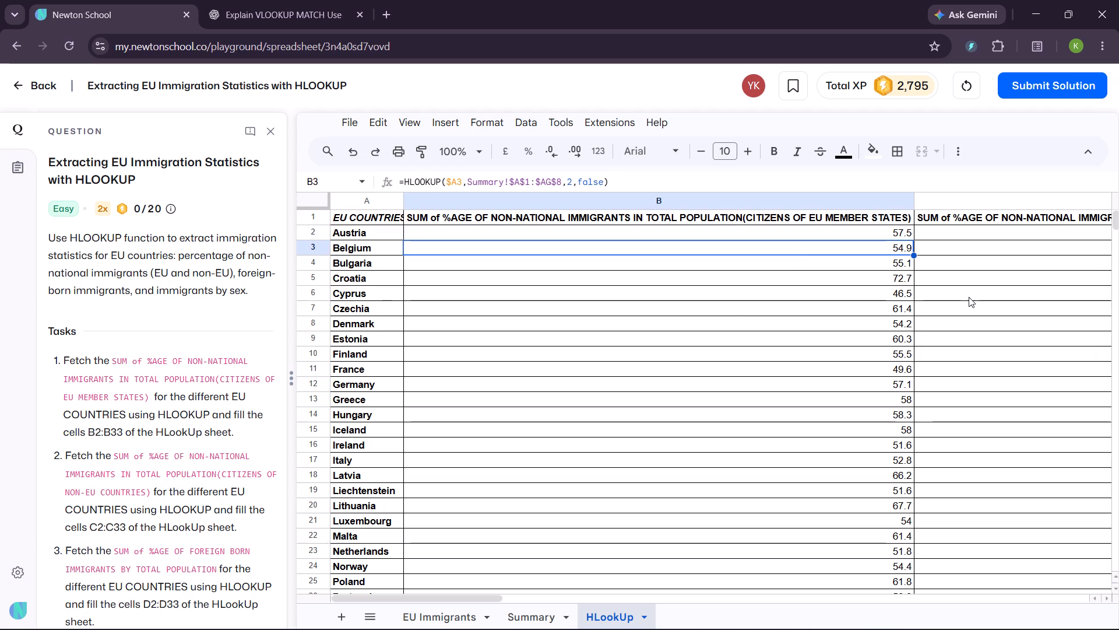
Fill the B2 HLOOKUP formula across row 2 of the HLookUp sheet through cell F2.
scroll(969, 297, left, 5)
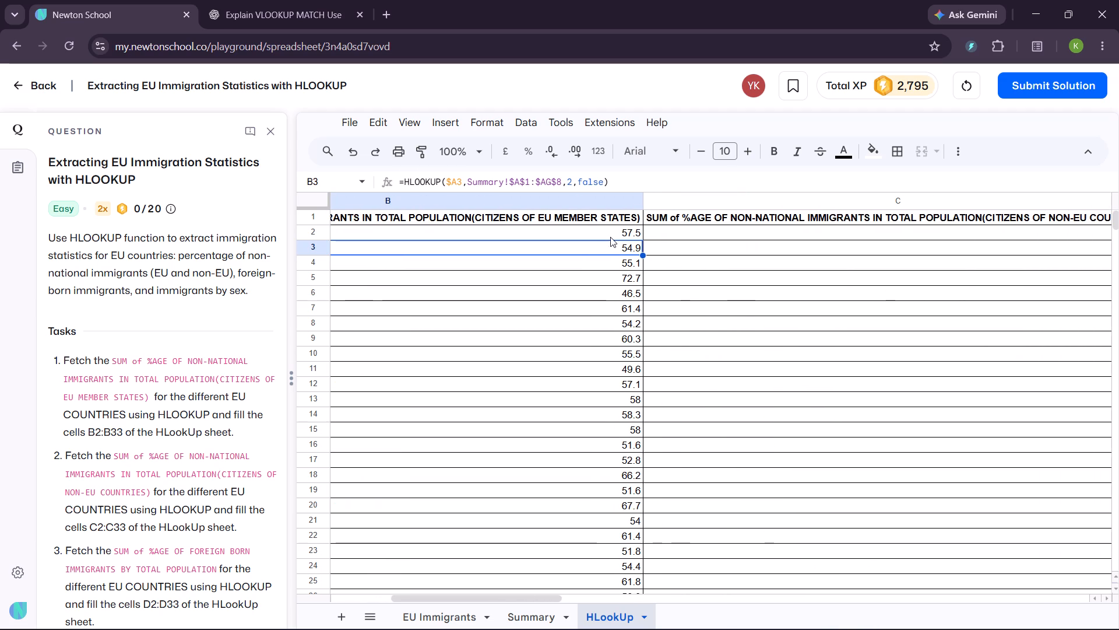
click(610, 235)
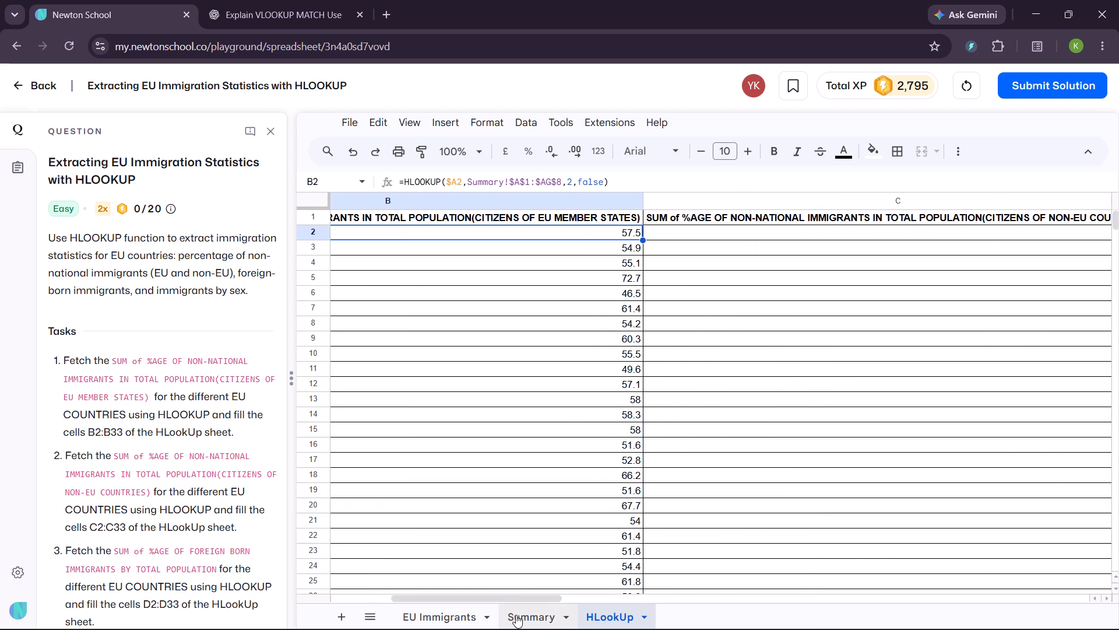
click(516, 615)
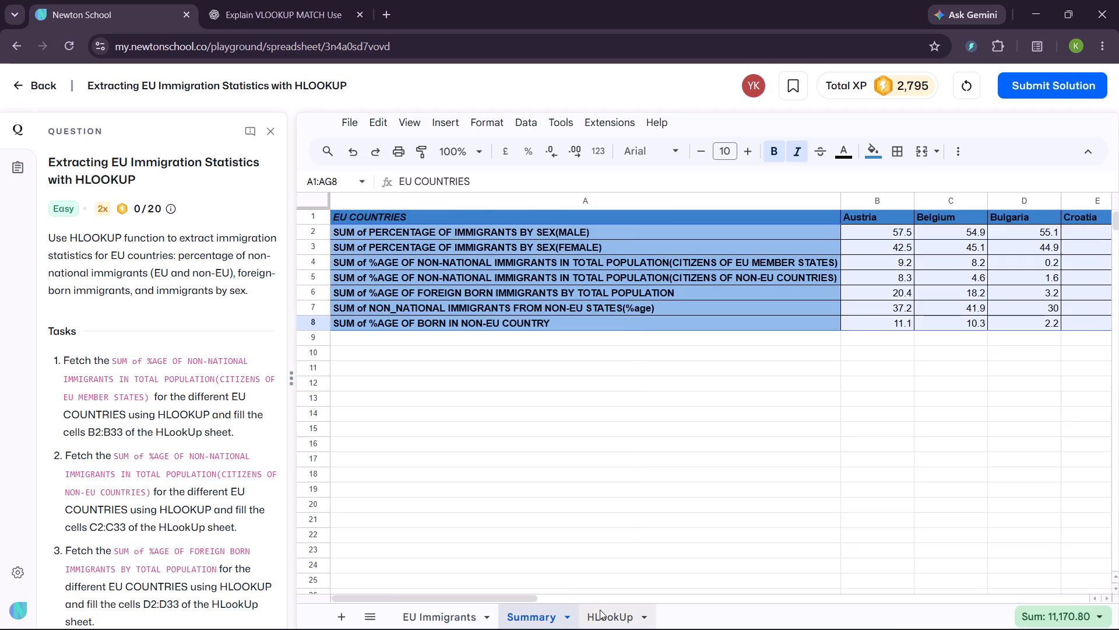
click(600, 610)
click(731, 234)
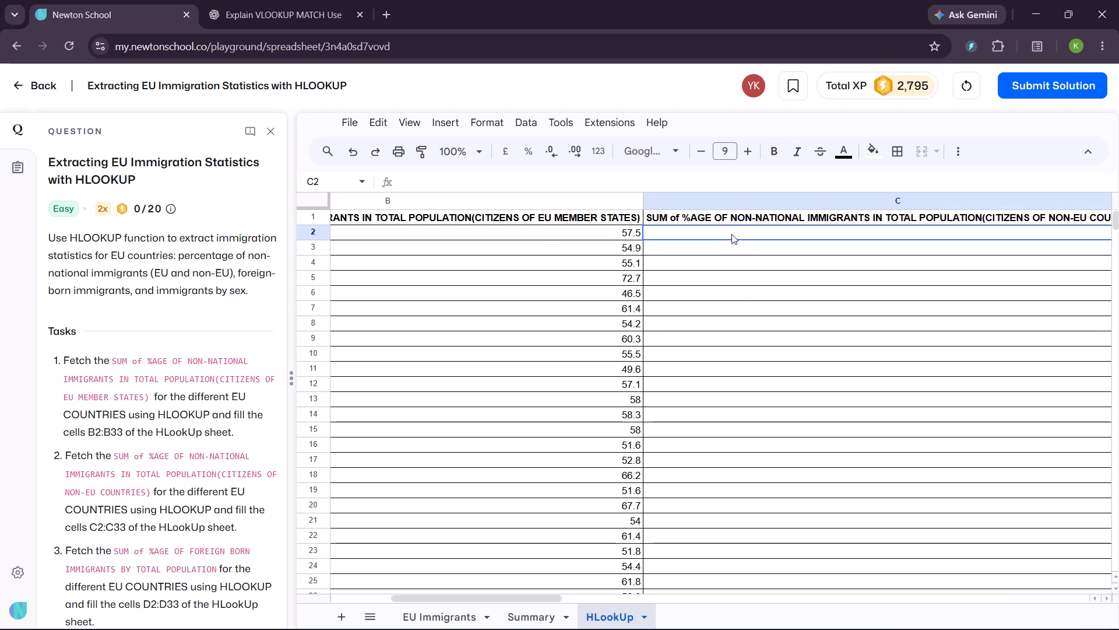
click(617, 231)
drag(642, 239, 1118, 236)
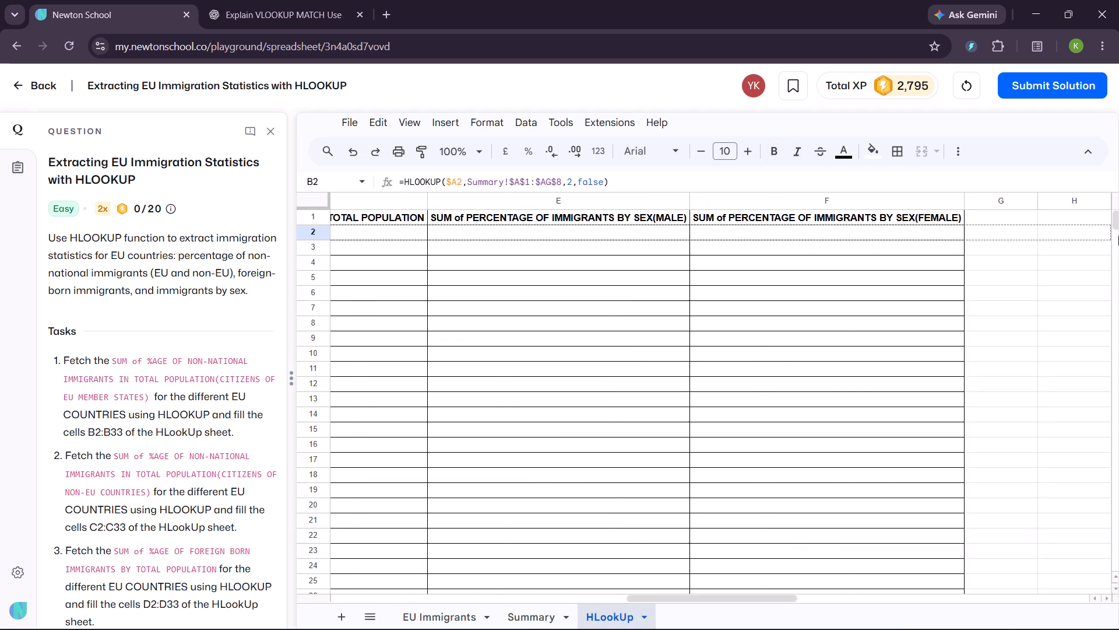
click(888, 237)
Clear the row index in the C2 HLOOKUP formula and consult the Summary sheet for the non-EU citizens percentage row.
scroll(741, 263, right, 9)
click(782, 229)
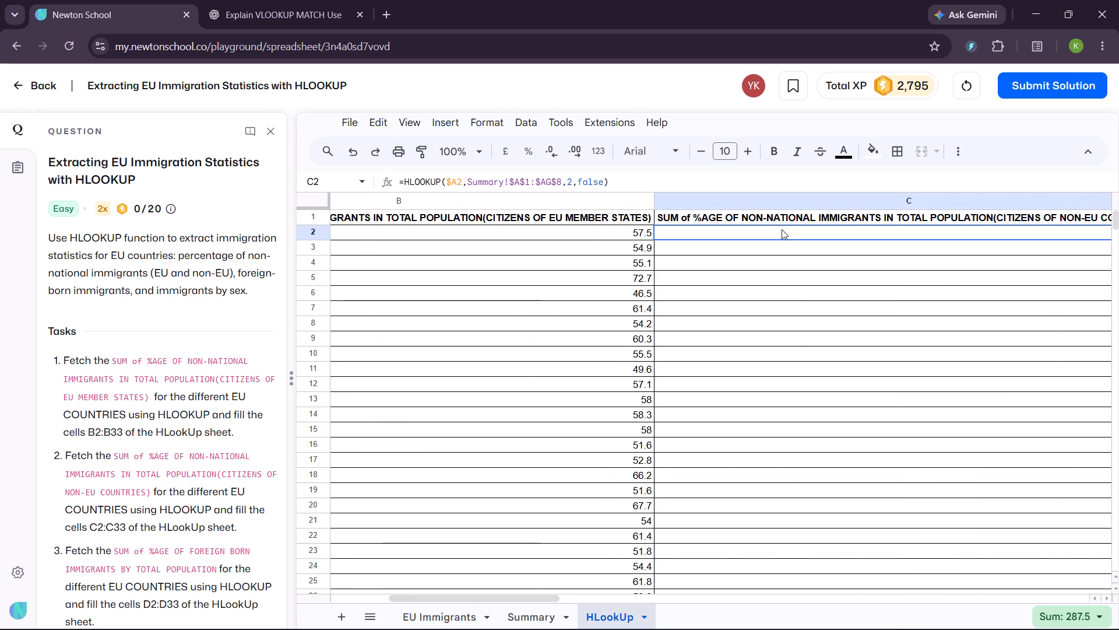
click(570, 179)
key(BackSpace)
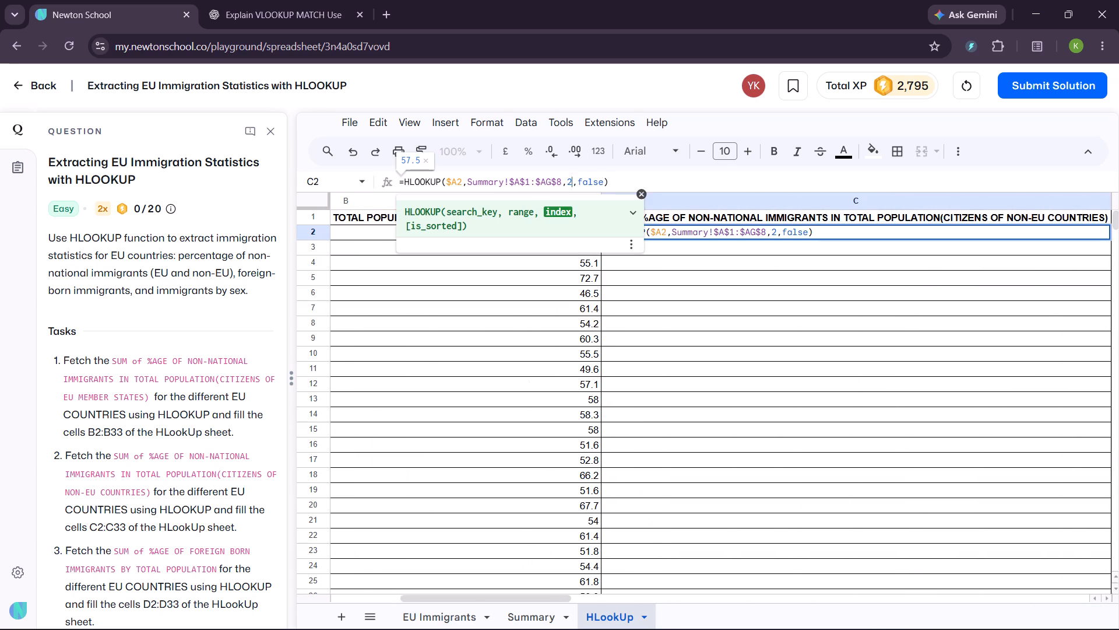
click(779, 228)
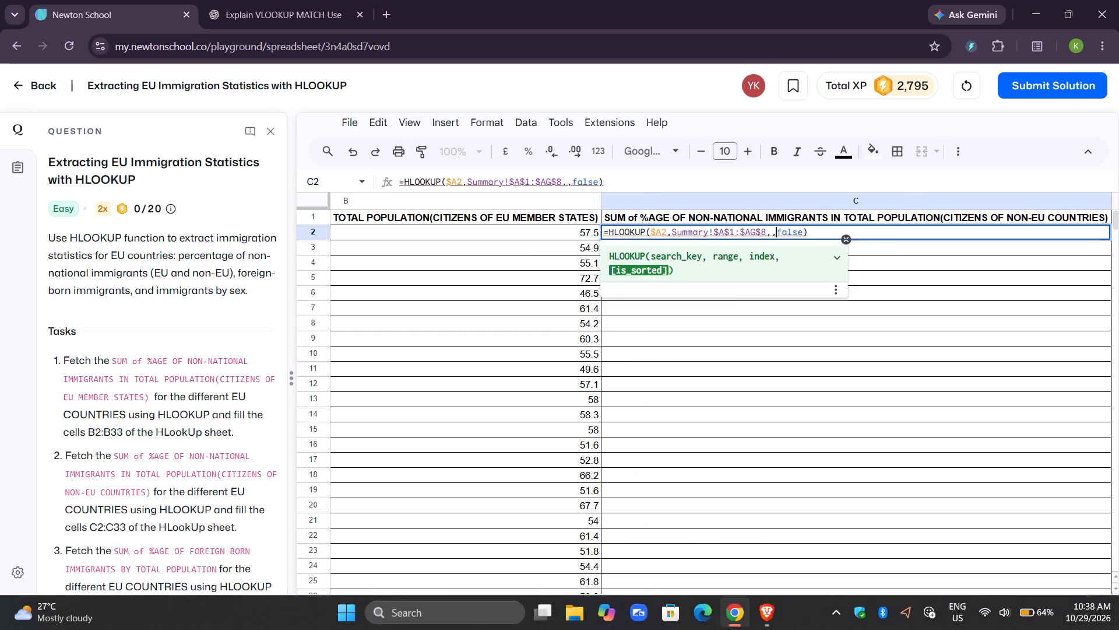
click(523, 614)
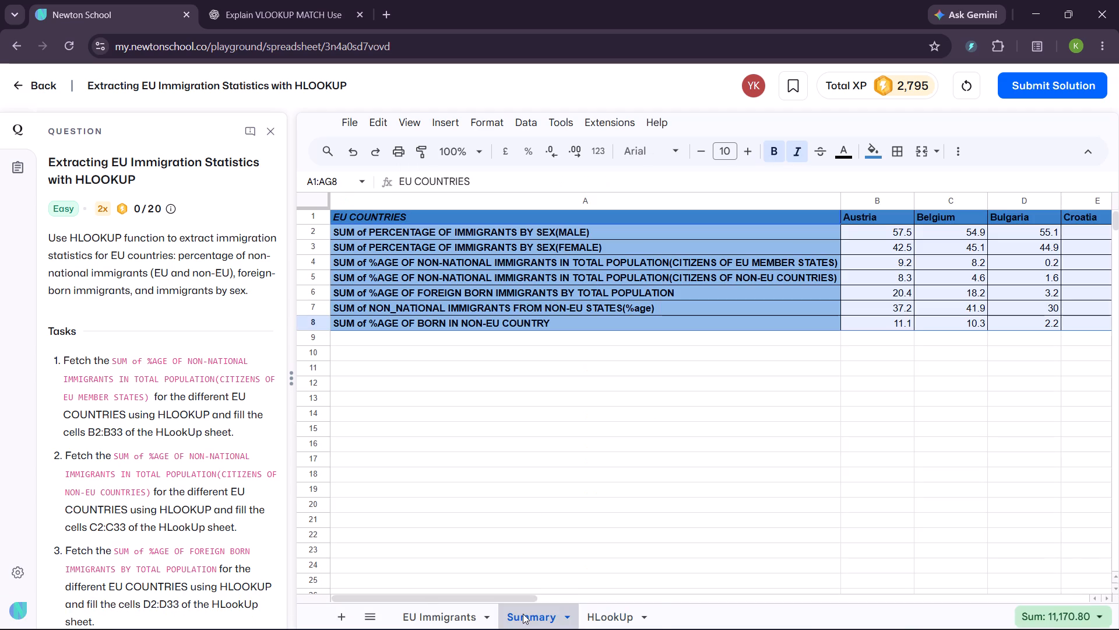
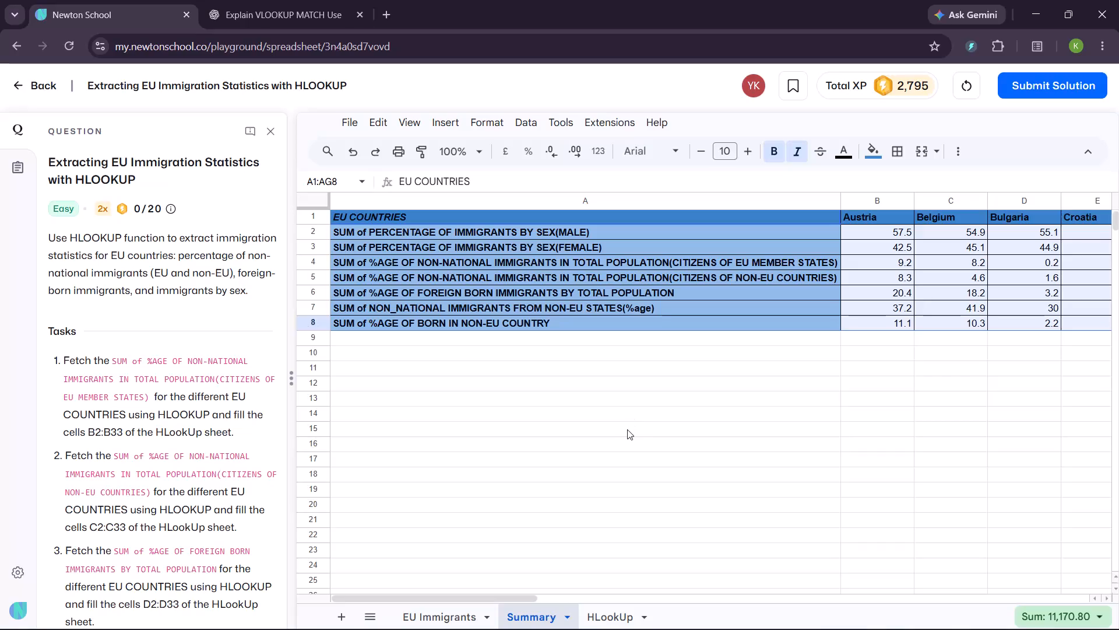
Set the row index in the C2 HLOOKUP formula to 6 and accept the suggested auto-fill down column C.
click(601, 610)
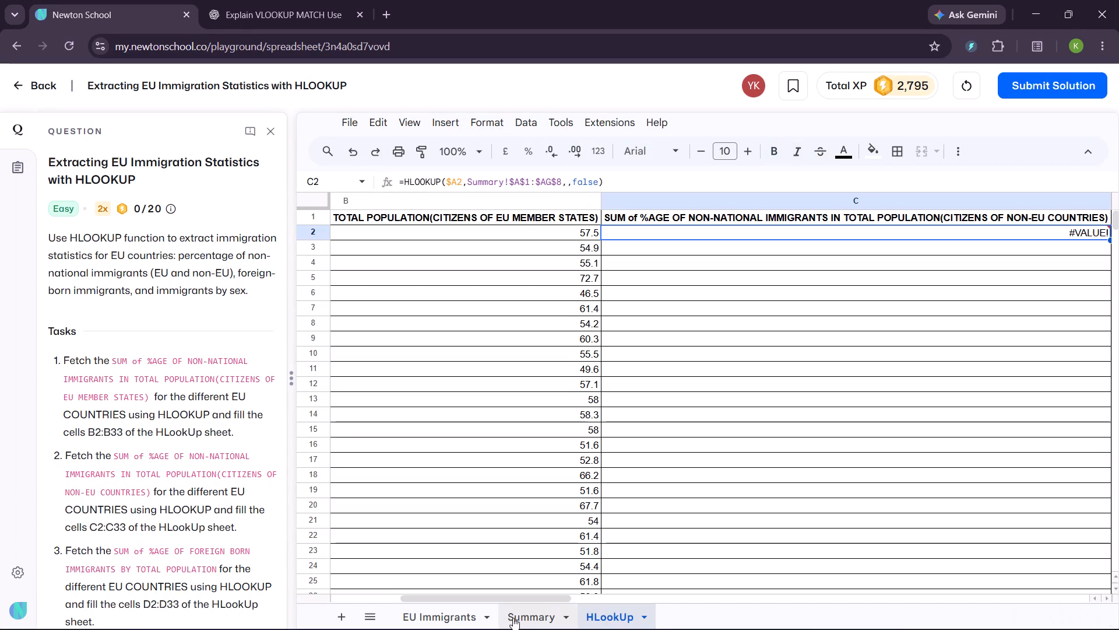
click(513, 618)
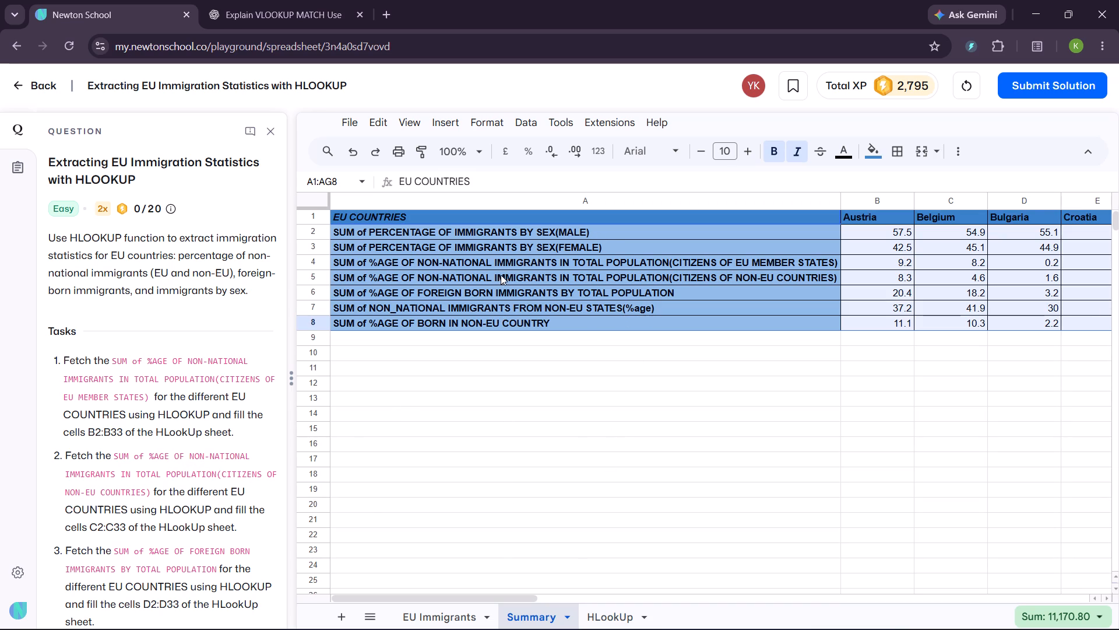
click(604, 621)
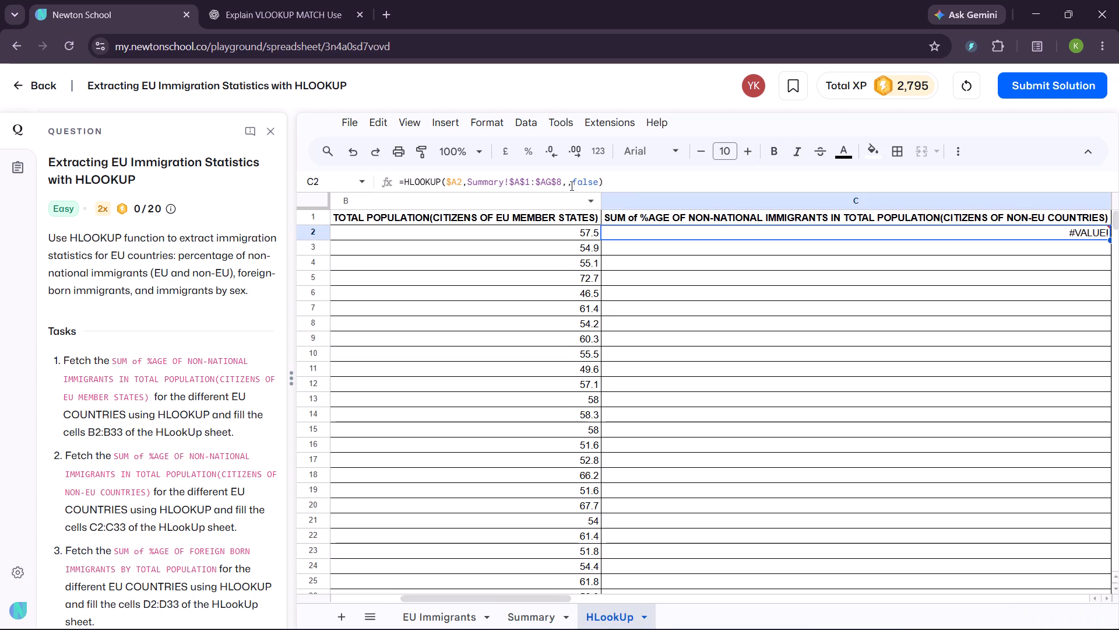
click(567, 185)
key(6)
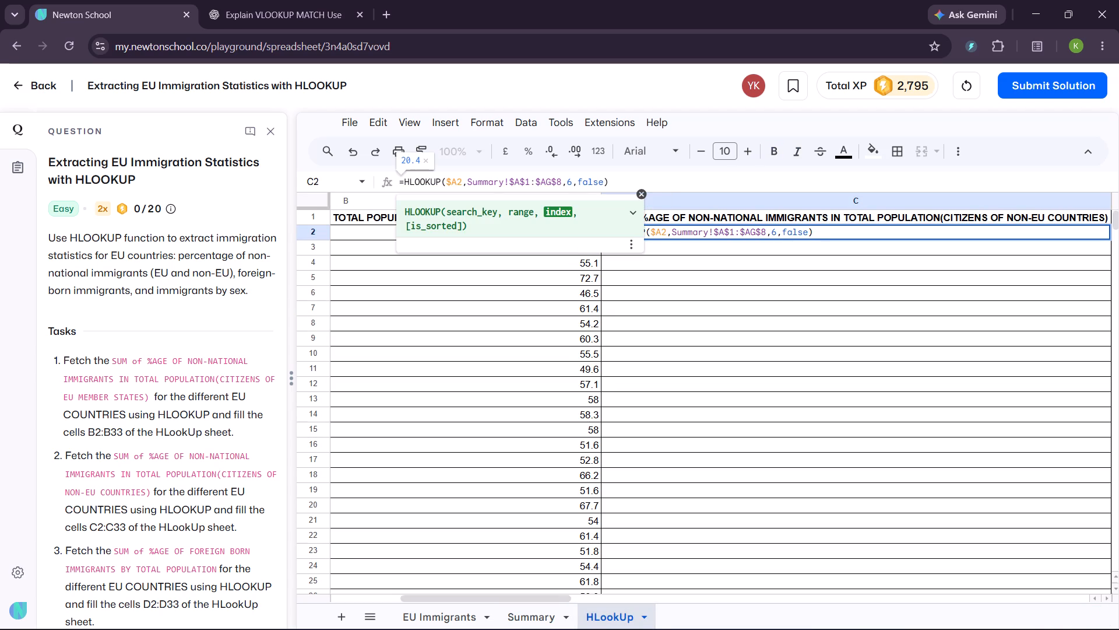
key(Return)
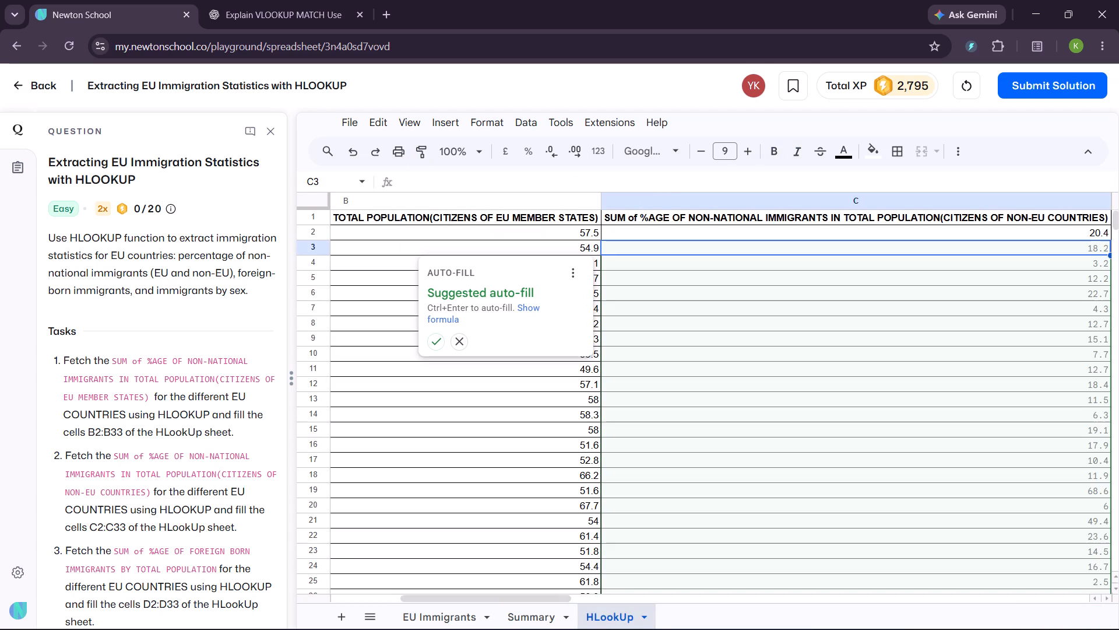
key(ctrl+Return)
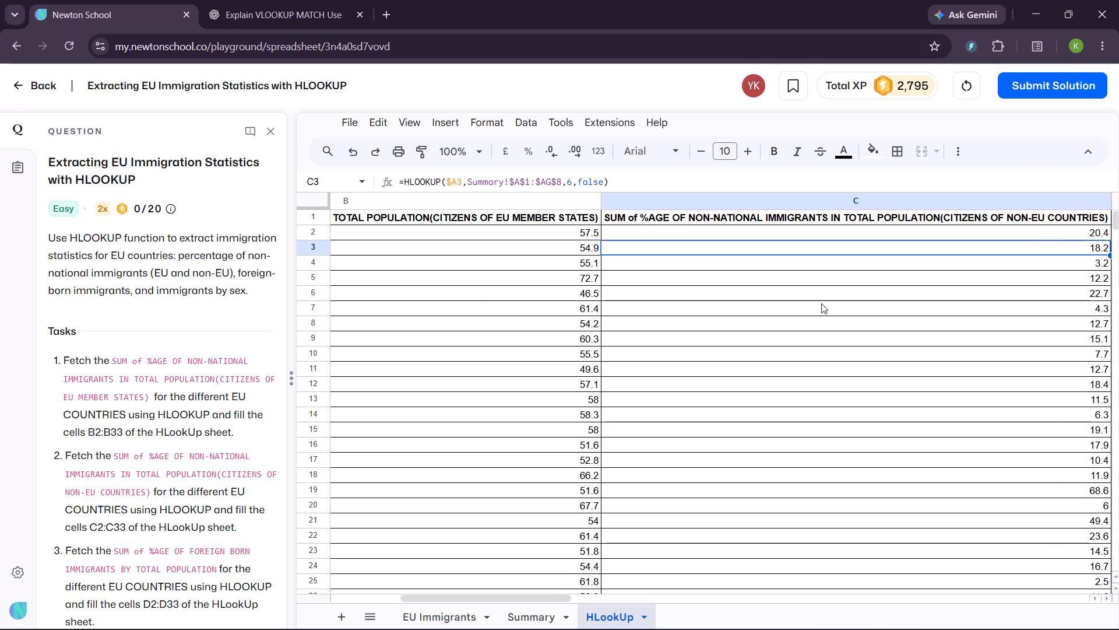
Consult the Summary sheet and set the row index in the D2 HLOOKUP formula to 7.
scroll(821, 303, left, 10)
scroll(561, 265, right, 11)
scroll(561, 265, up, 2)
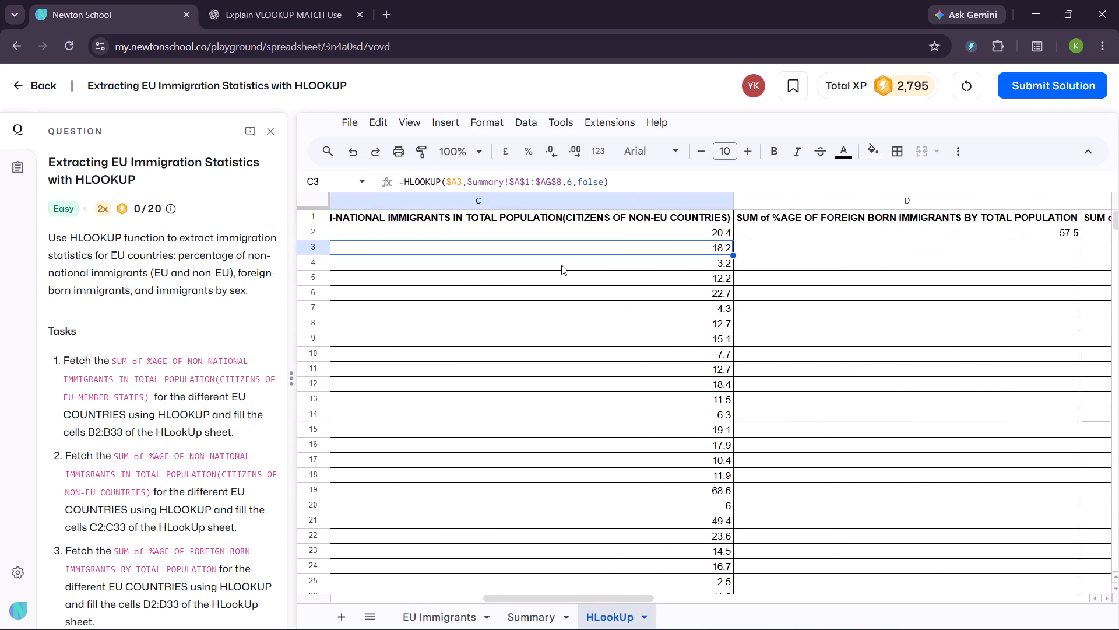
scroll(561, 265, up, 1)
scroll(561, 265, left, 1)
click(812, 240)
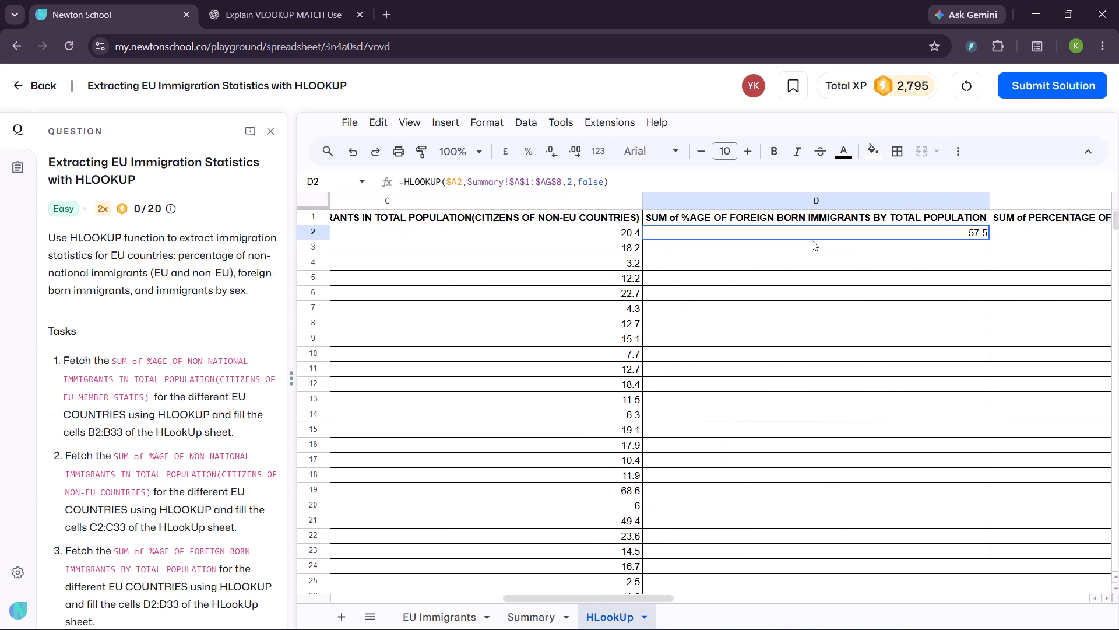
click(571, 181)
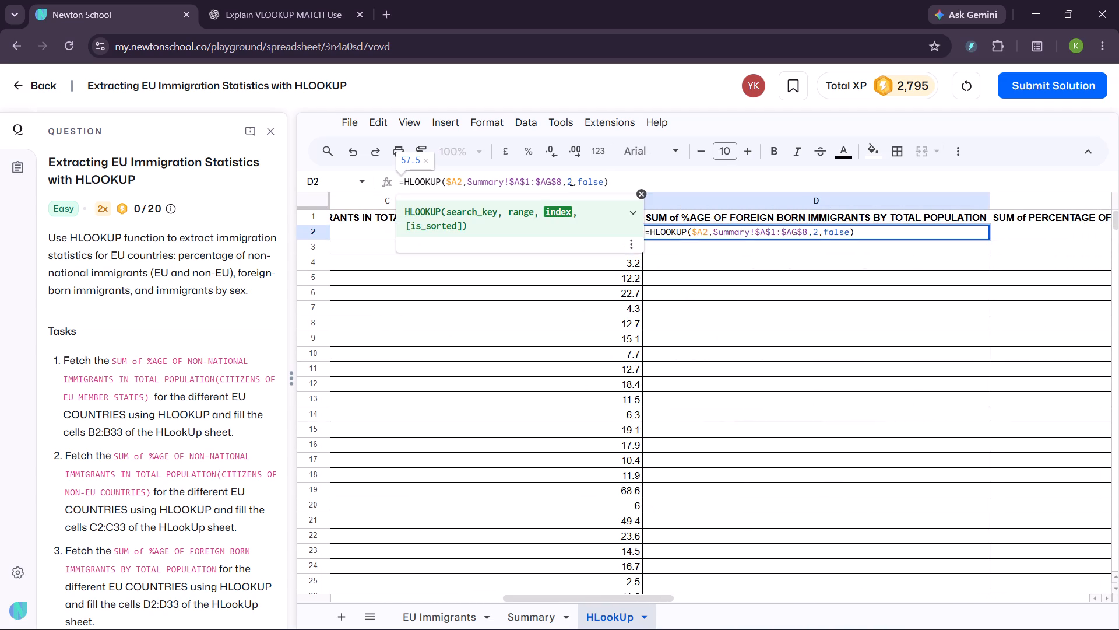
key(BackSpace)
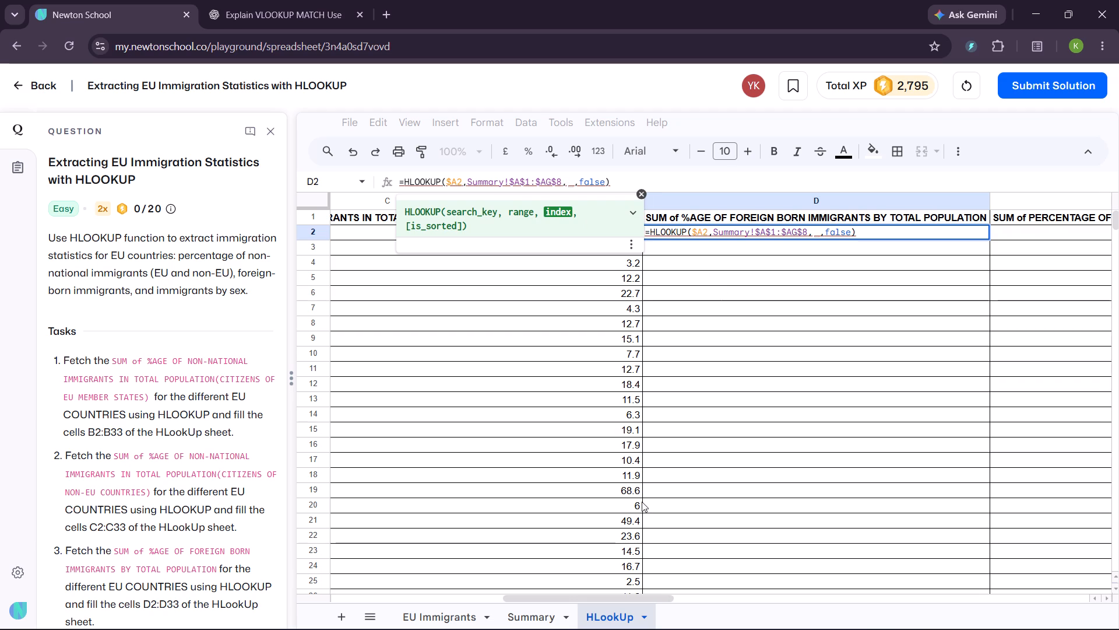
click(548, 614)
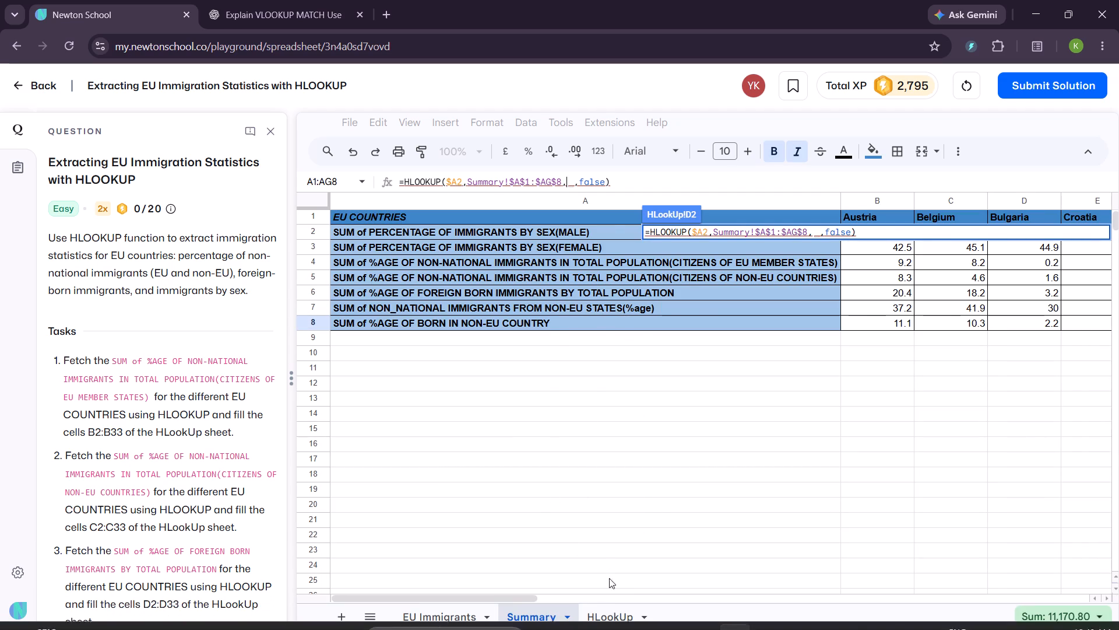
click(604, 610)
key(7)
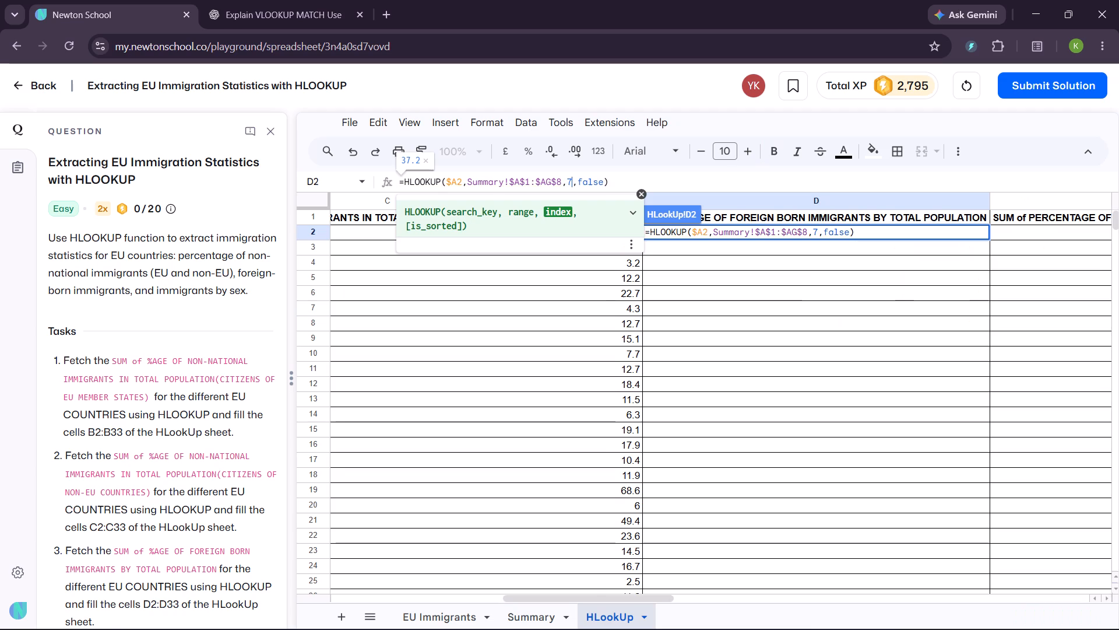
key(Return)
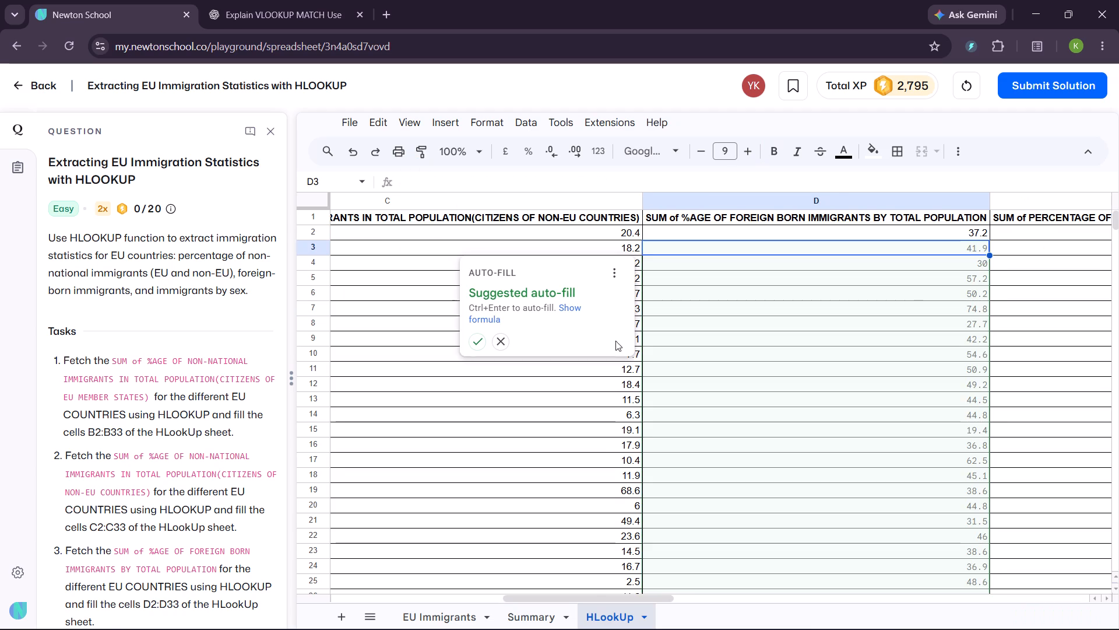
Compare the statistic rows of the Summary sheet with the column headings of the HLookUp sheet.
click(545, 606)
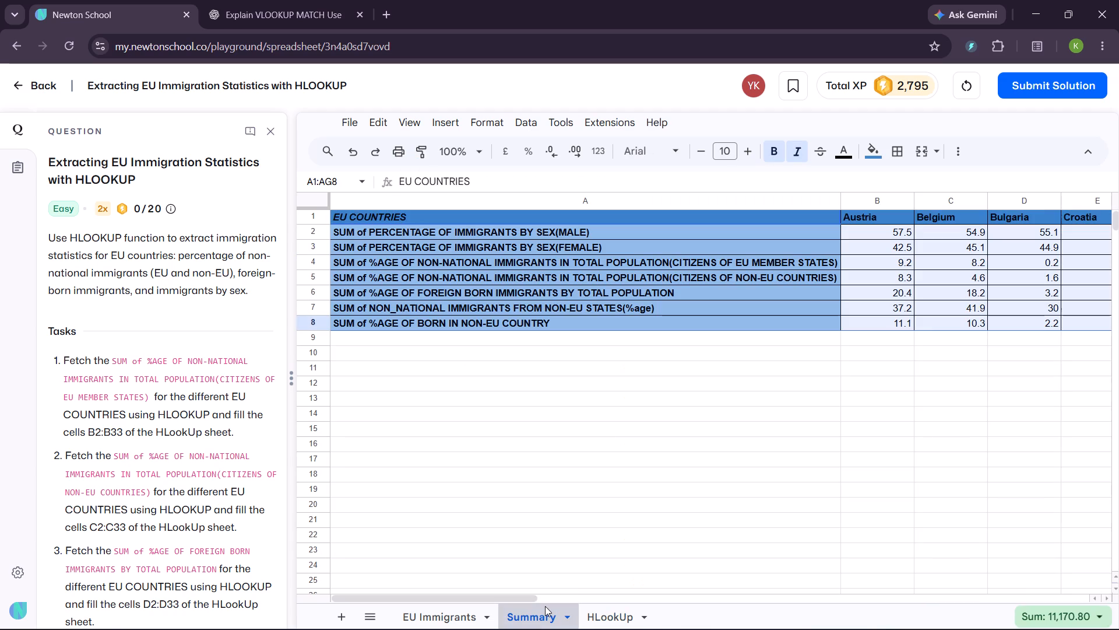
click(614, 605)
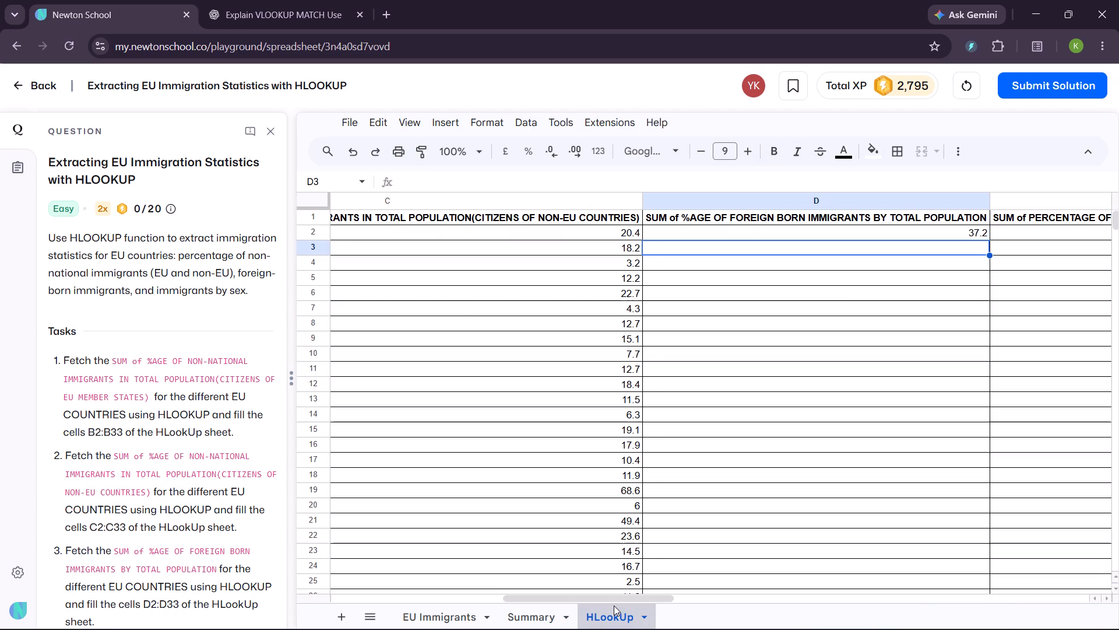
click(906, 250)
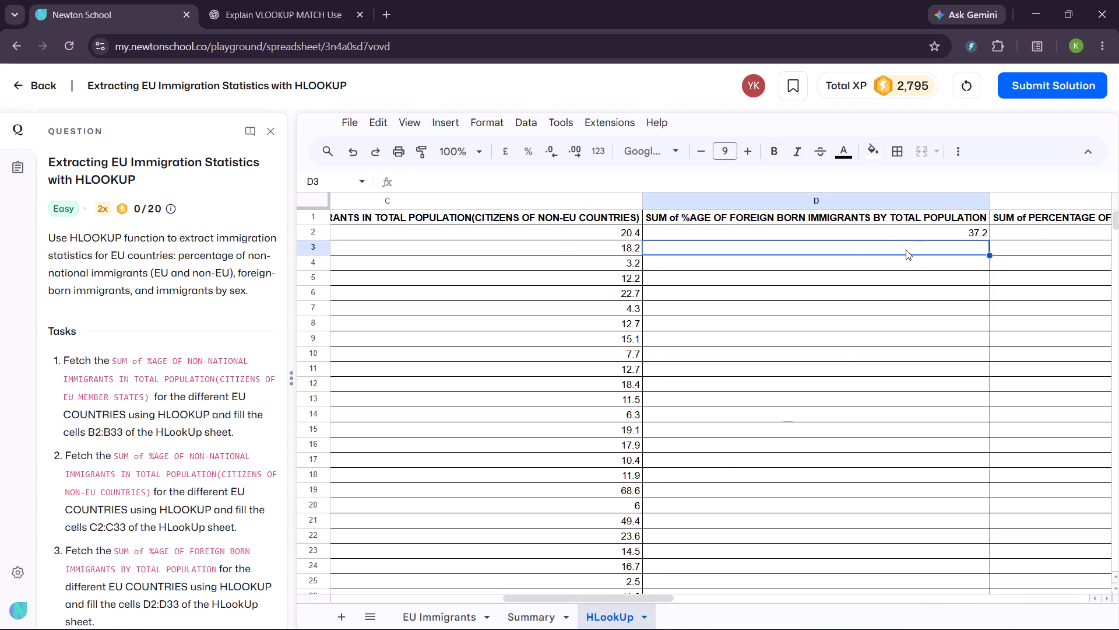
click(550, 611)
scroll(737, 448, up, 1)
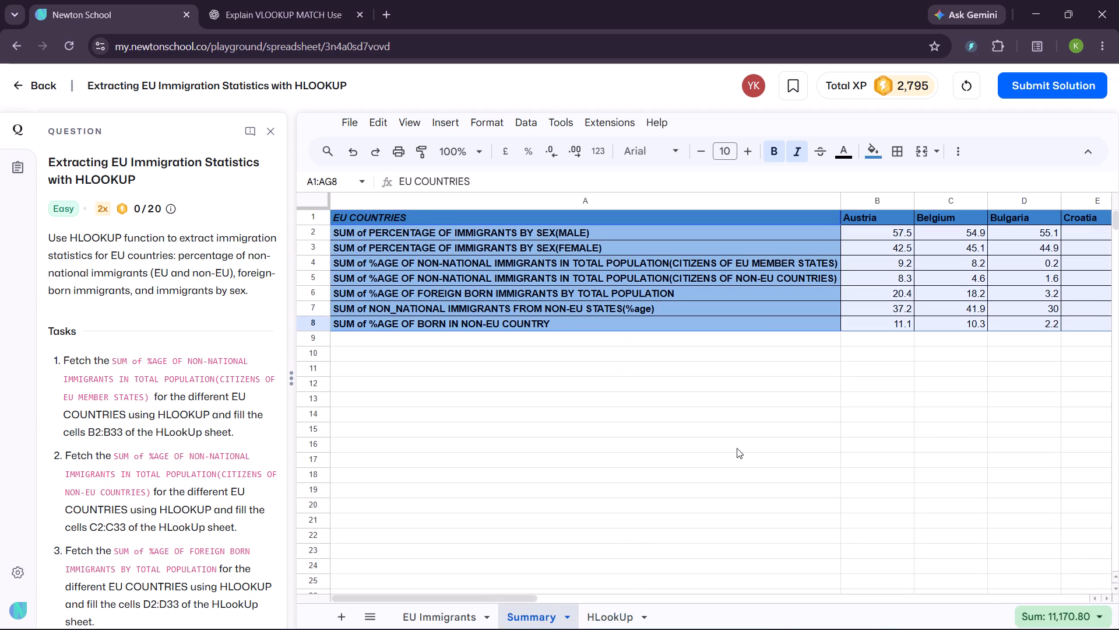
scroll(737, 448, up, 1)
click(618, 608)
scroll(719, 485, right, 7)
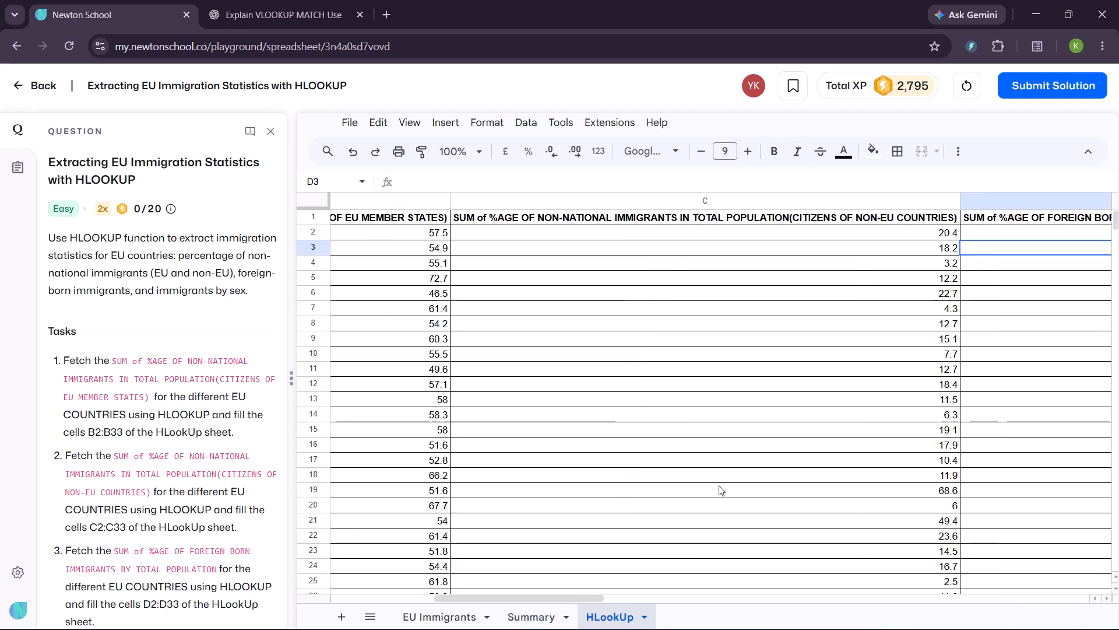
scroll(719, 485, left, 7)
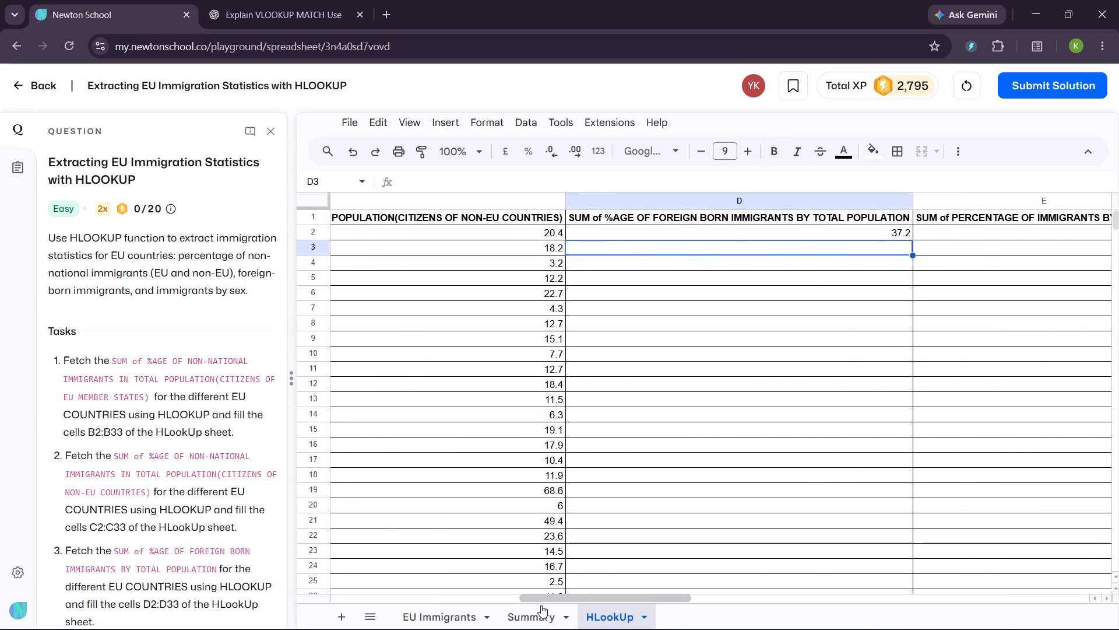
Recheck the foreign-born immigrants row in the Summary sheet and set the D2 HLOOKUP row index to 6.
click(539, 607)
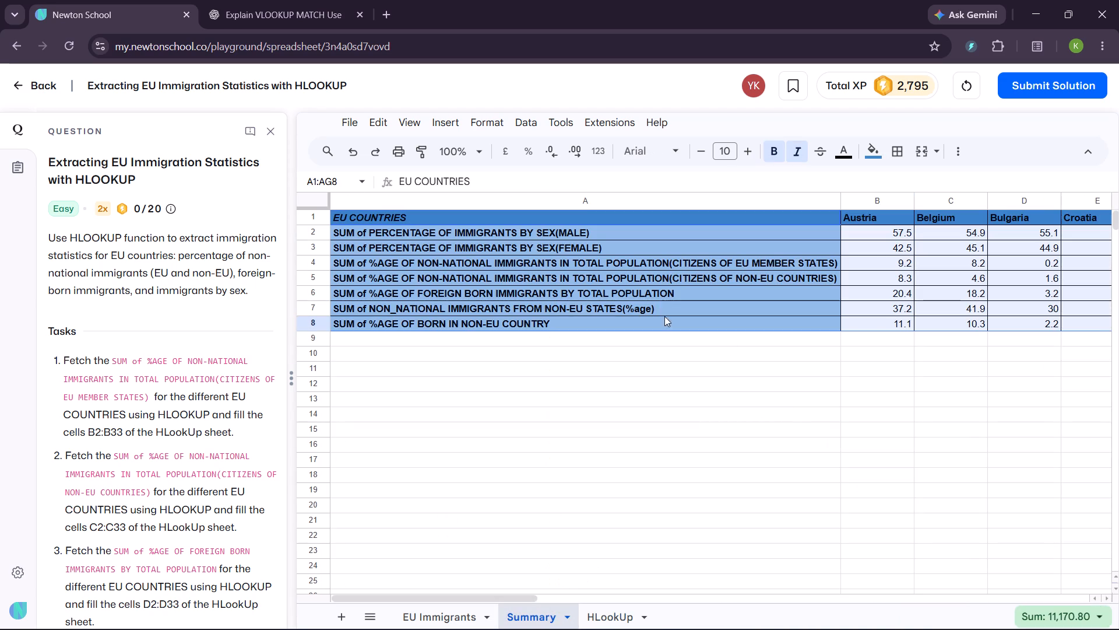
click(592, 617)
click(850, 228)
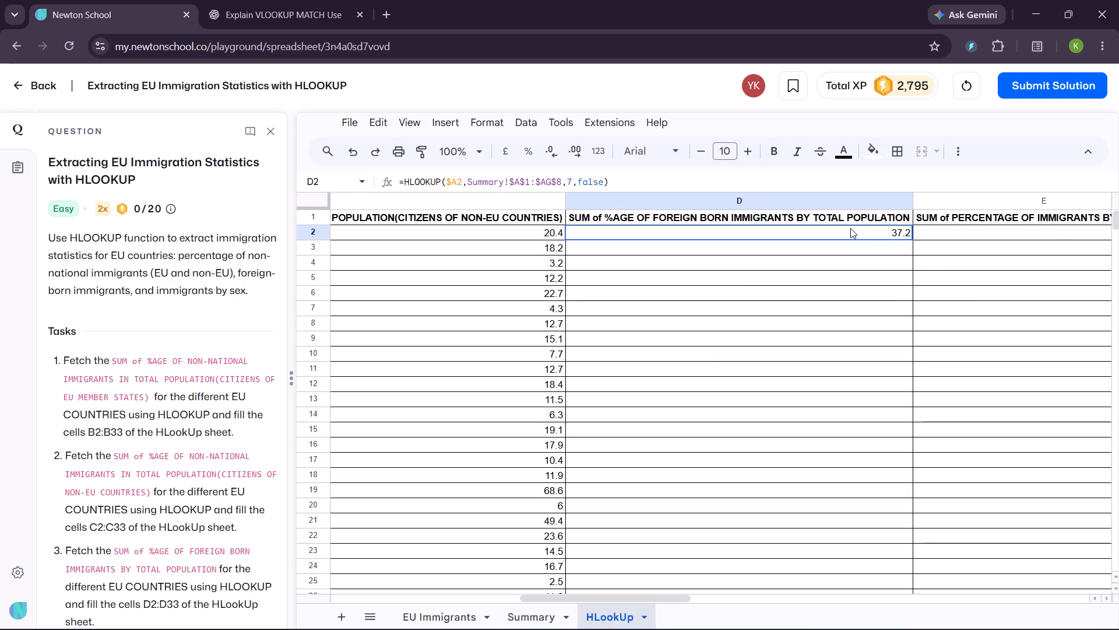
click(573, 180)
key(BackSpace)
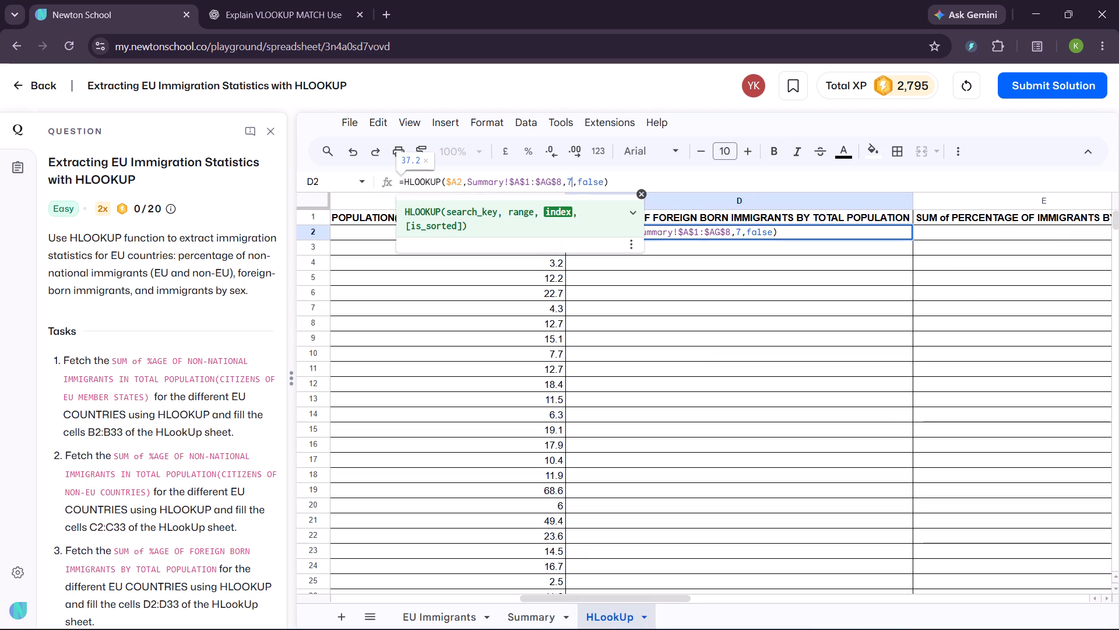
key(6)
key(Return)
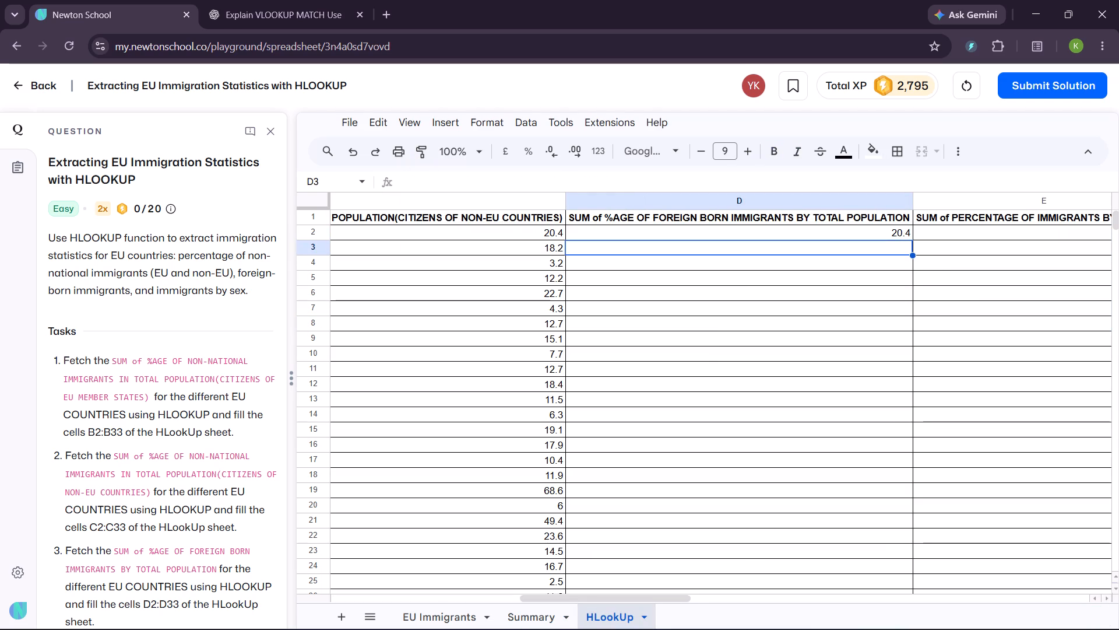
Set the row index in the C2 HLOOKUP formula for non-EU citizens to 5.
click(508, 230)
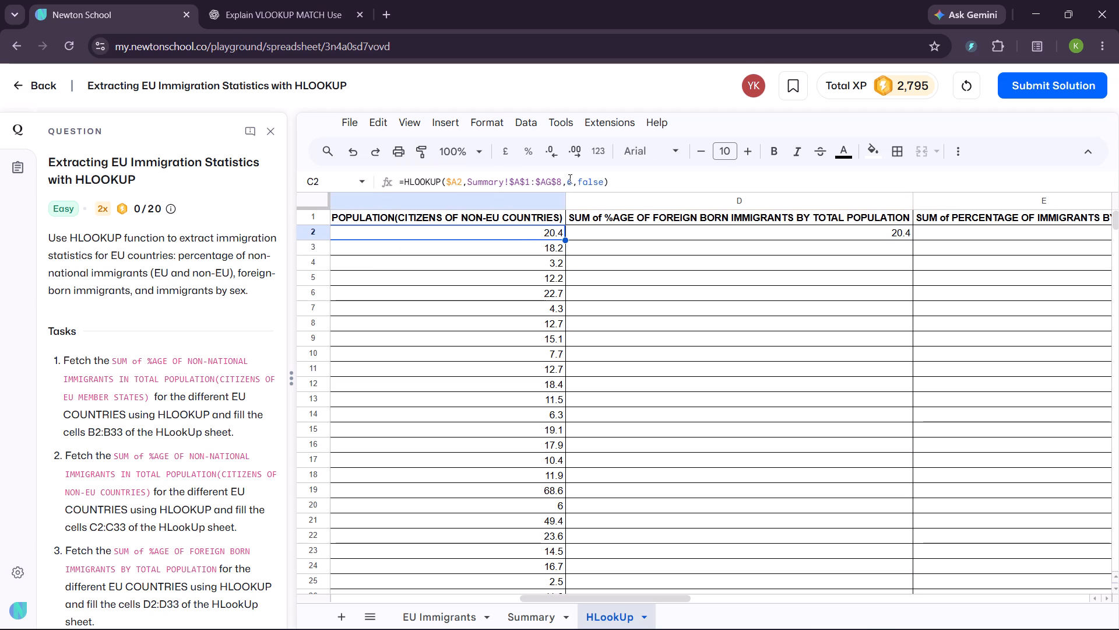
click(572, 181)
key(BackSpace)
key(5)
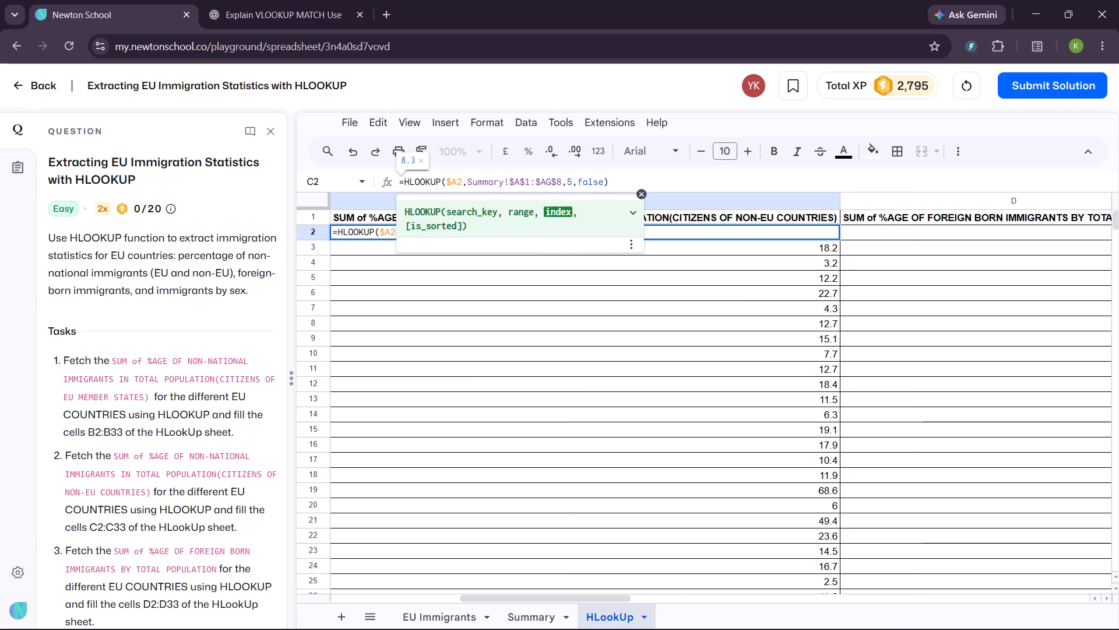
key(Return)
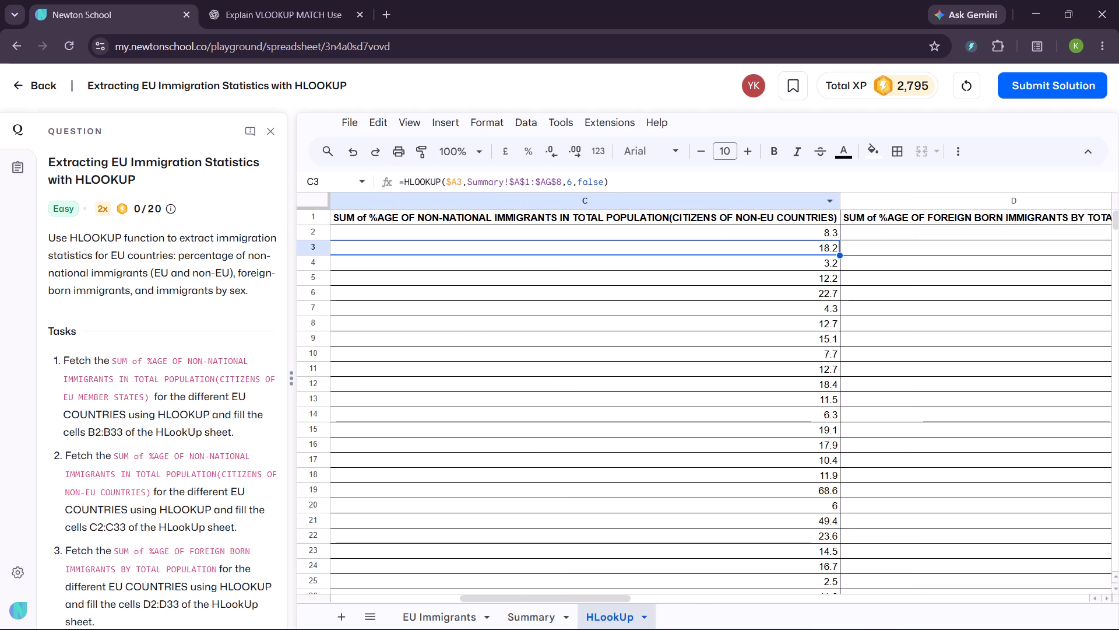
Replace the outdated formulas from C3 down by clearing them and filling the C2 HLOOKUP formula down column C.
click(533, 608)
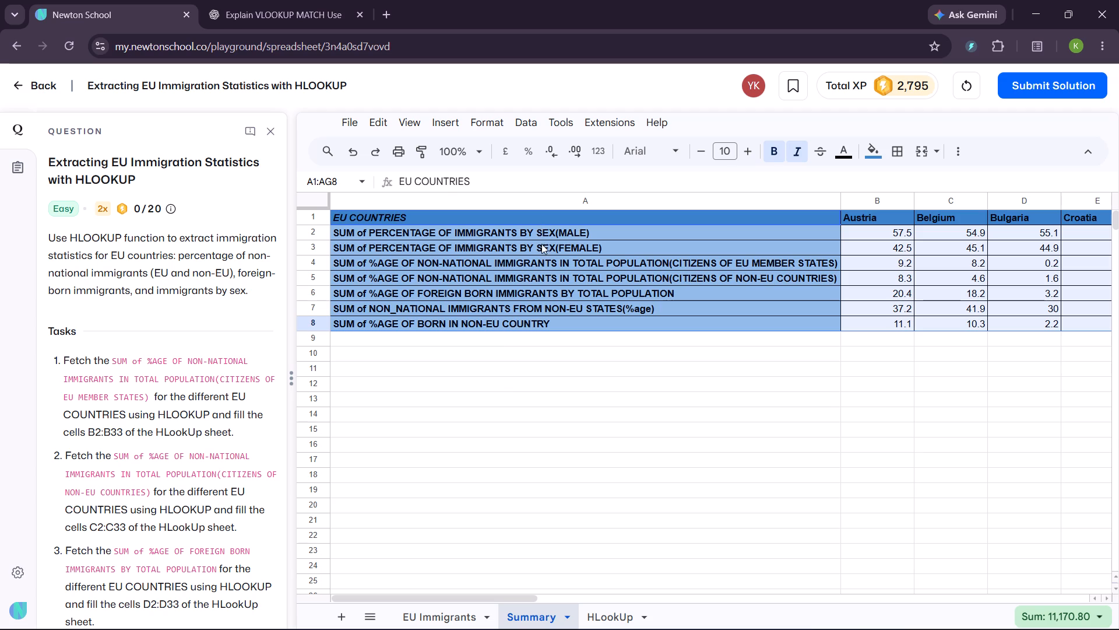
click(598, 623)
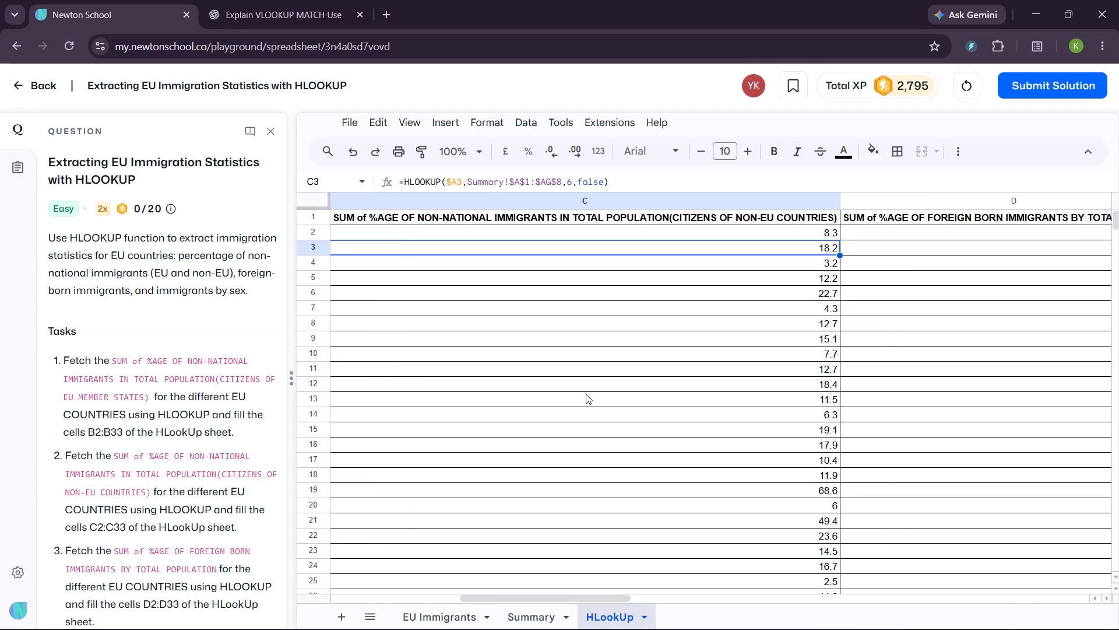
scroll(586, 394, right, 1)
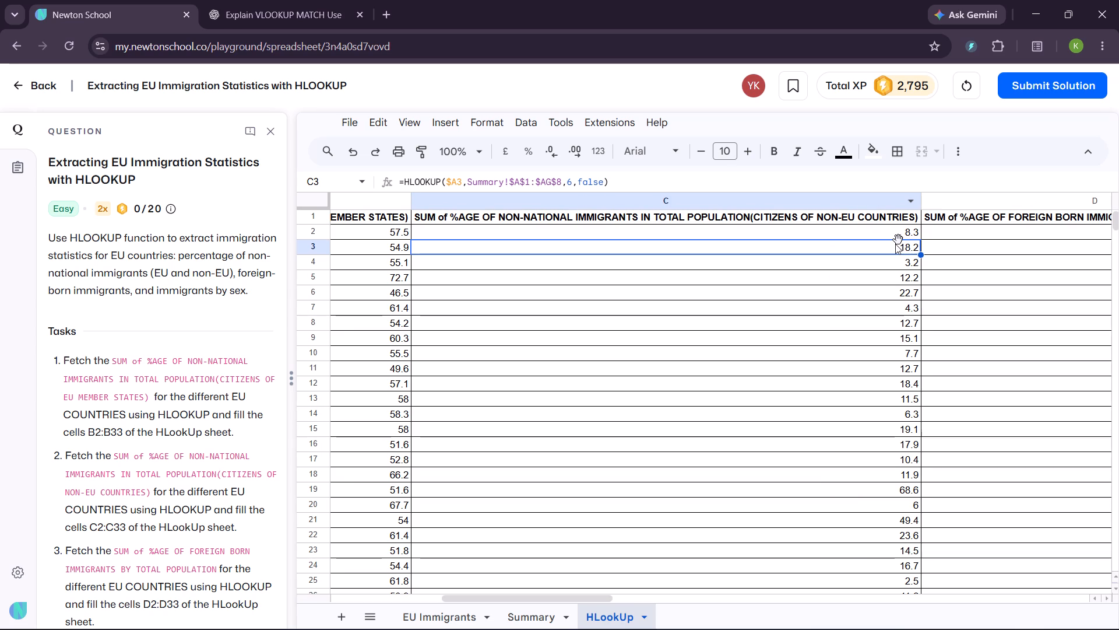
click(895, 244)
key(ctrl+shift+Down)
key(Delete)
key(ctrl+Up)
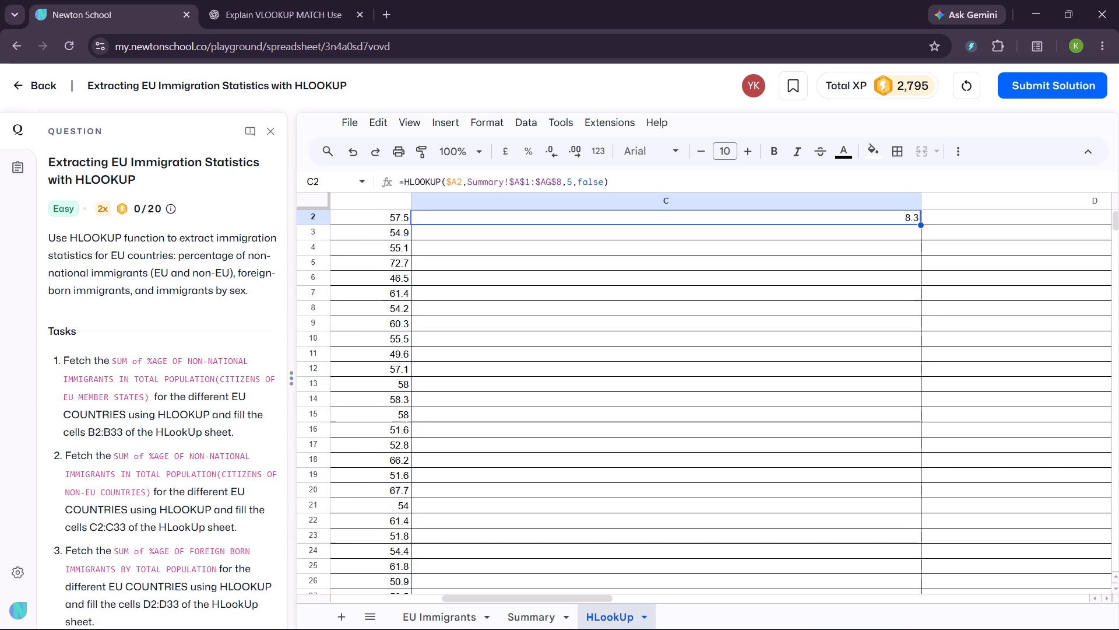
double_click(920, 224)
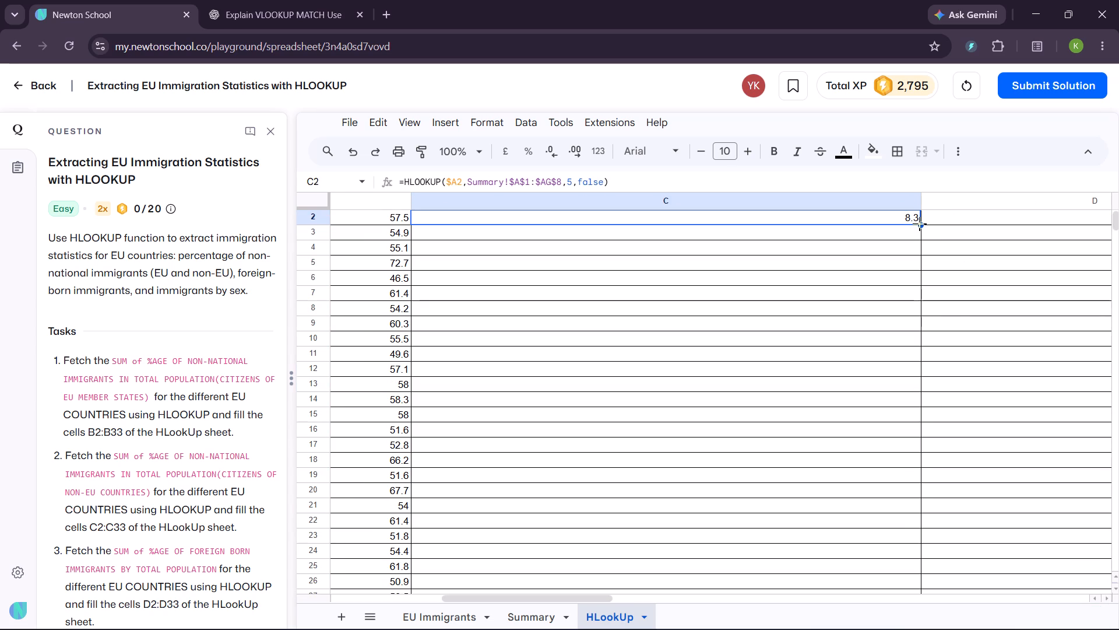
Fill the D2 HLOOKUP formula for foreign-born immigrants down column D for the remaining countries.
scroll(957, 300, left, 3)
click(1027, 235)
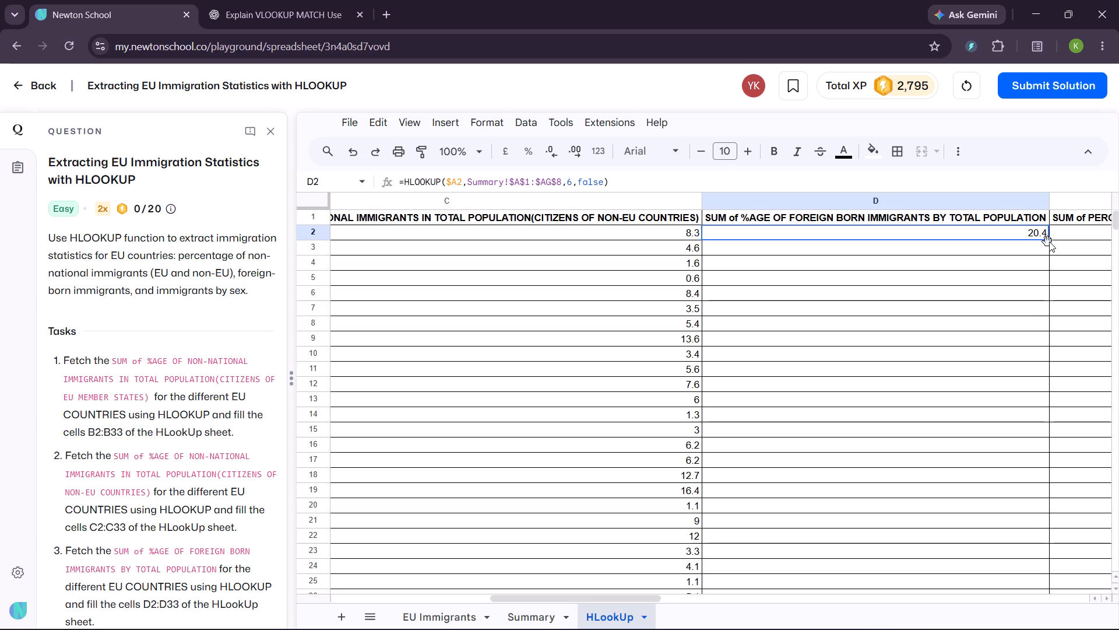
double_click(1049, 240)
Check the male immigrants row in the Summary sheet and set the E2 HLOOKUP row index to 2.
scroll(1049, 240, left, 3)
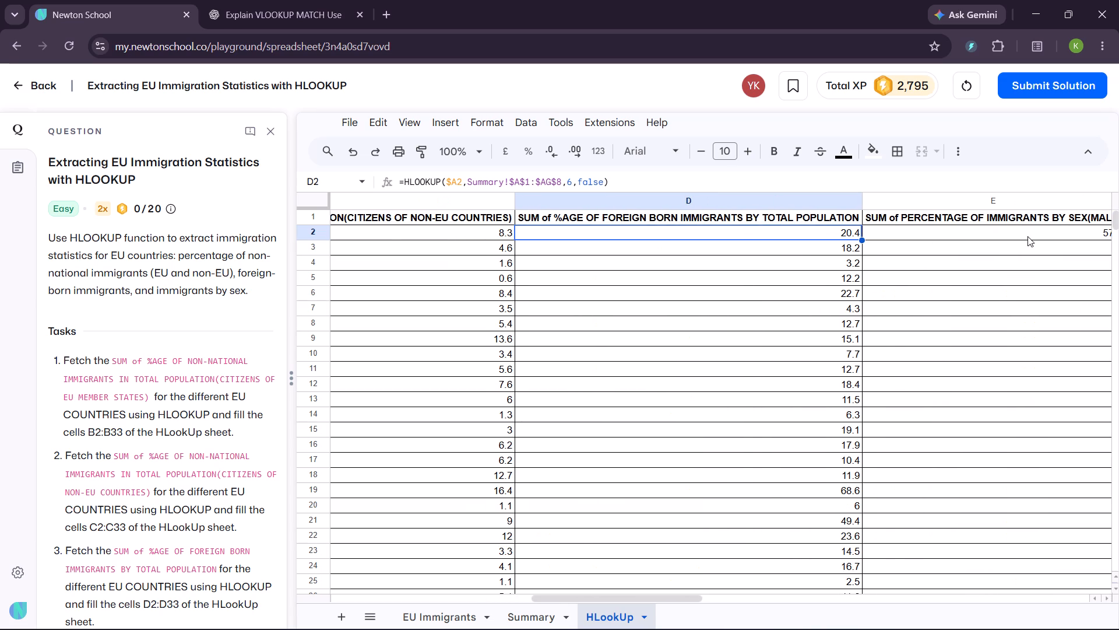
click(1027, 236)
scroll(1027, 236, left, 1)
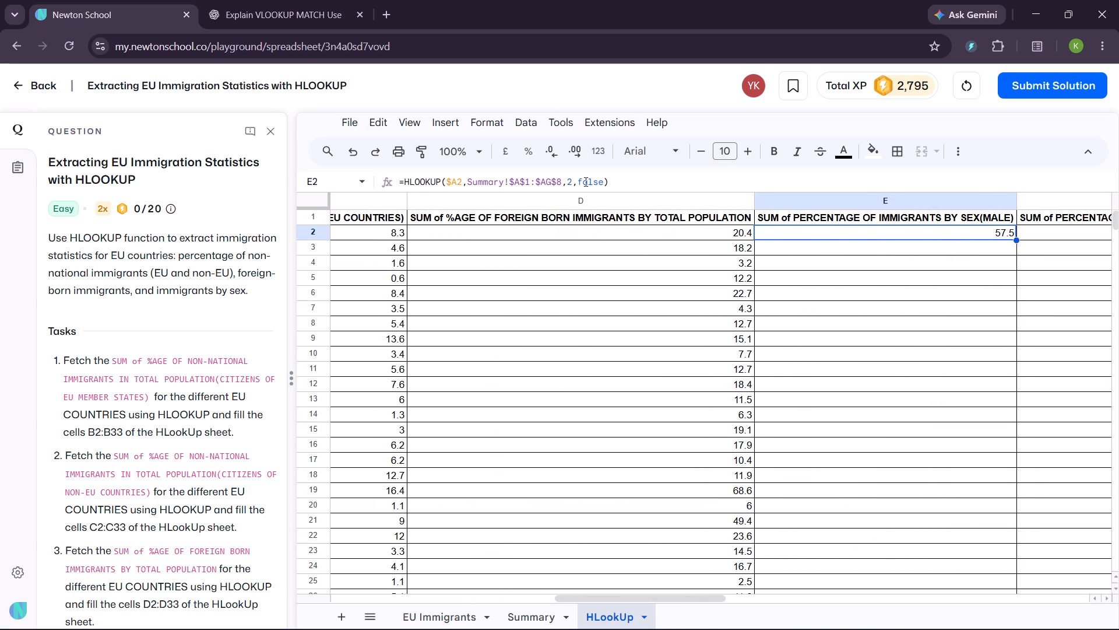
click(574, 179)
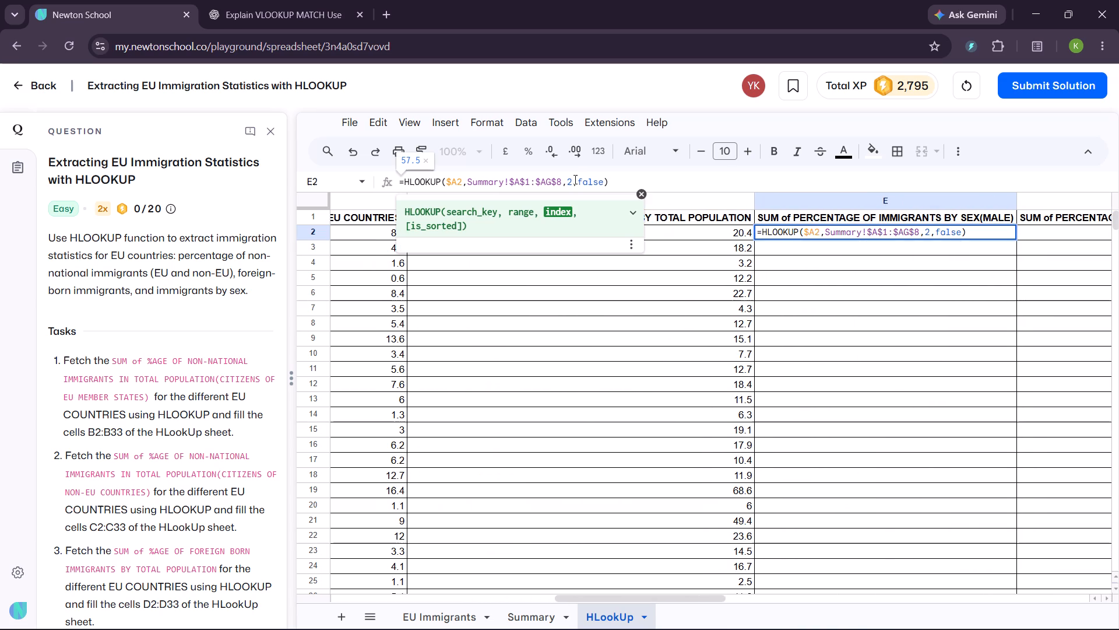
key(BackSpace)
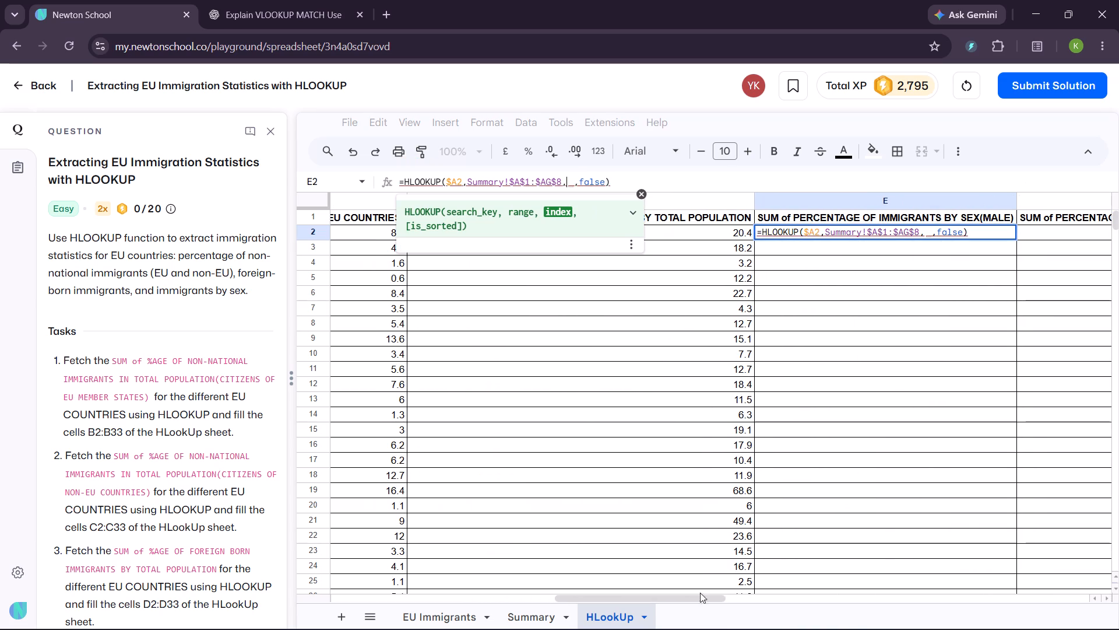
click(546, 623)
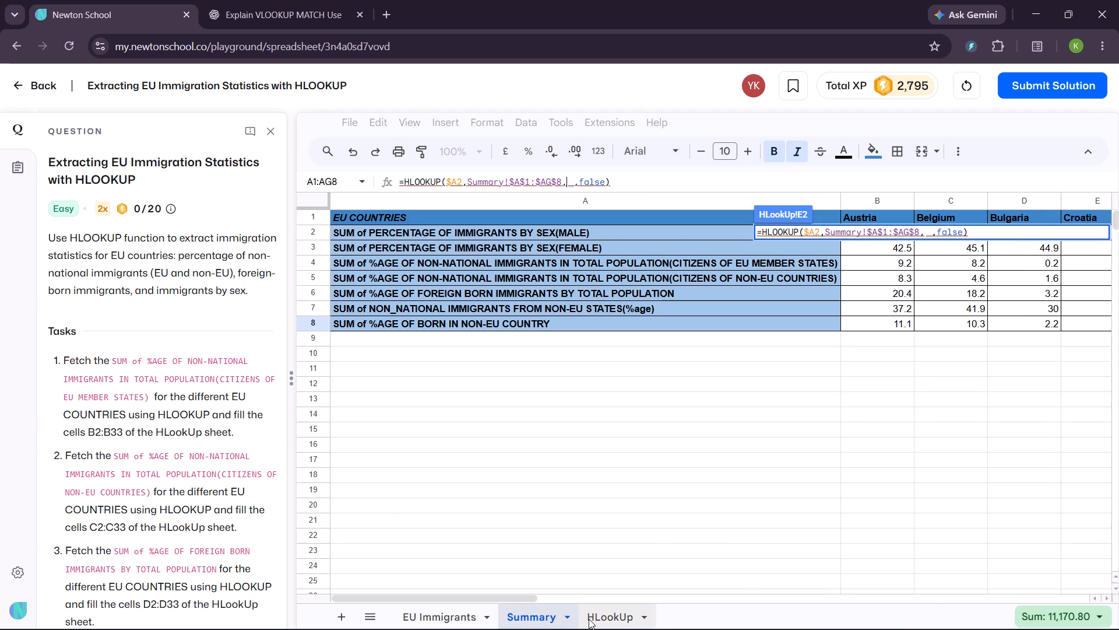
click(591, 619)
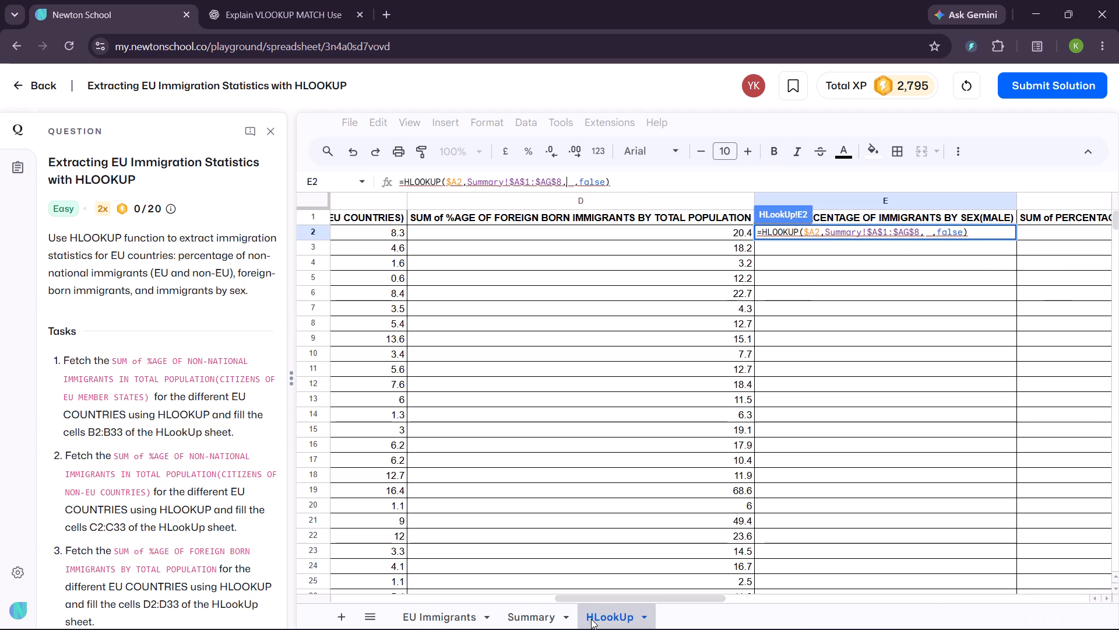
click(927, 232)
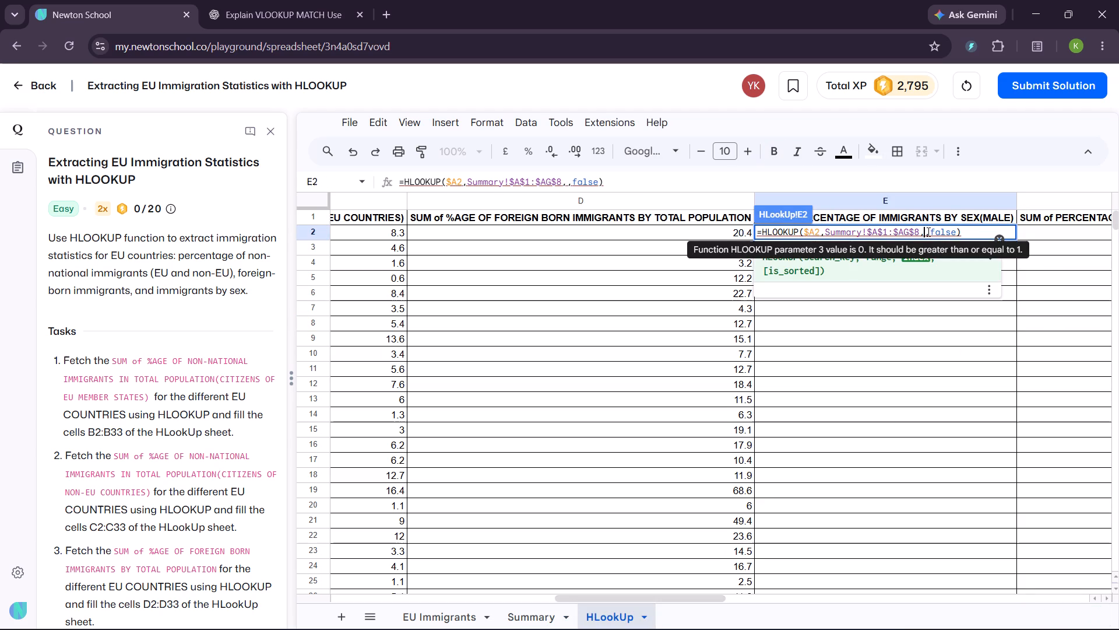
key(1)
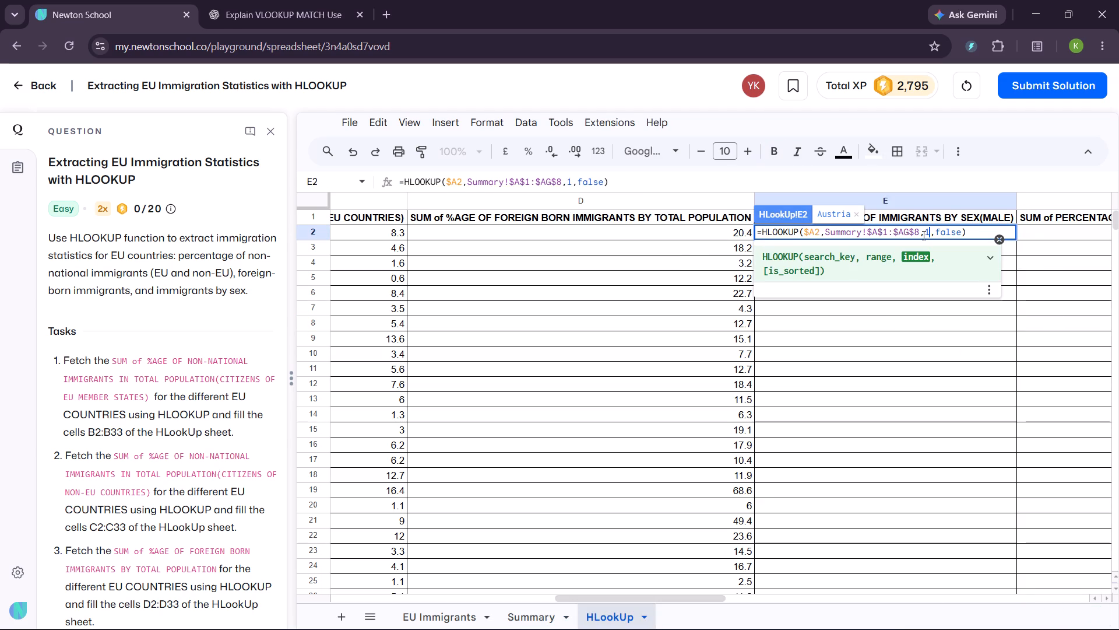
key(BackSpace)
key(2)
key(Return)
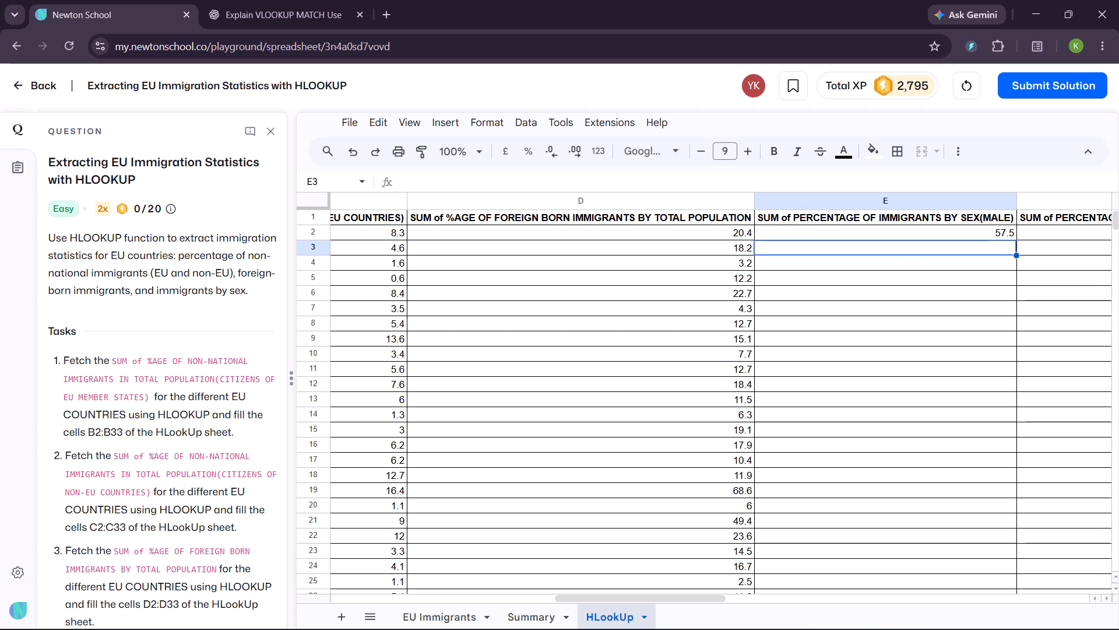
Recheck the row order in the Summary sheet and fill the E2 HLOOKUP formula for male immigrants down column E.
click(532, 610)
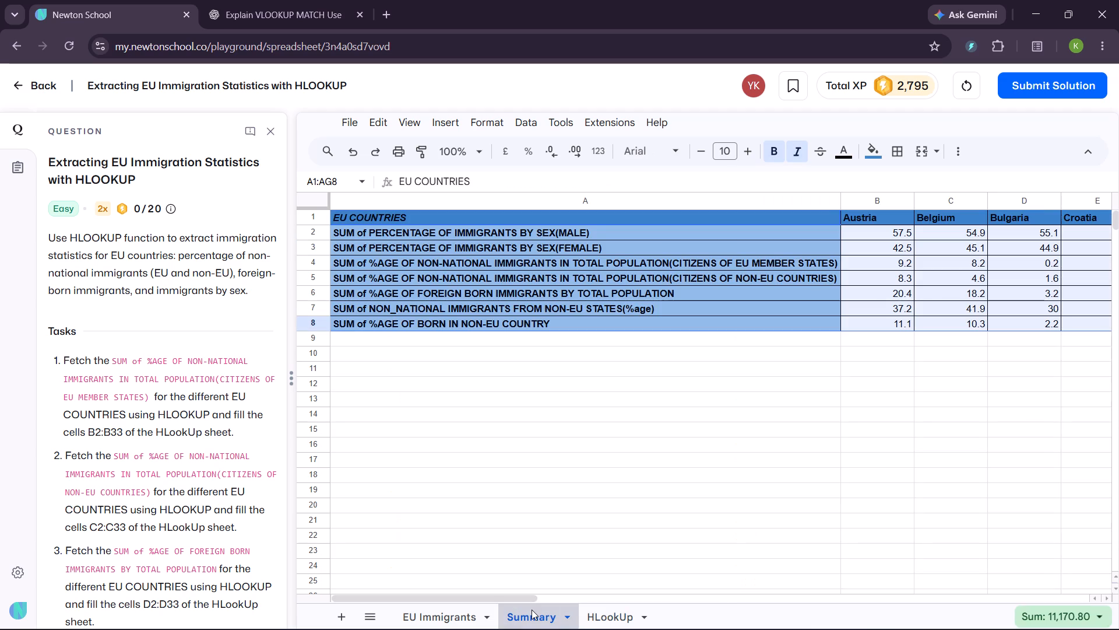
click(596, 617)
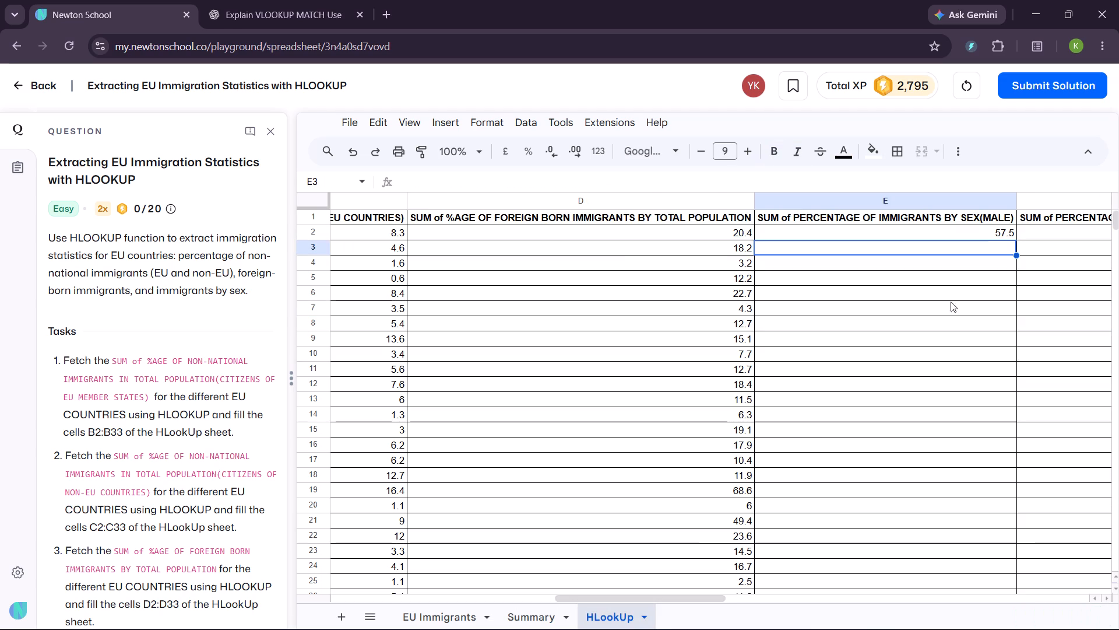
click(969, 224)
click(998, 231)
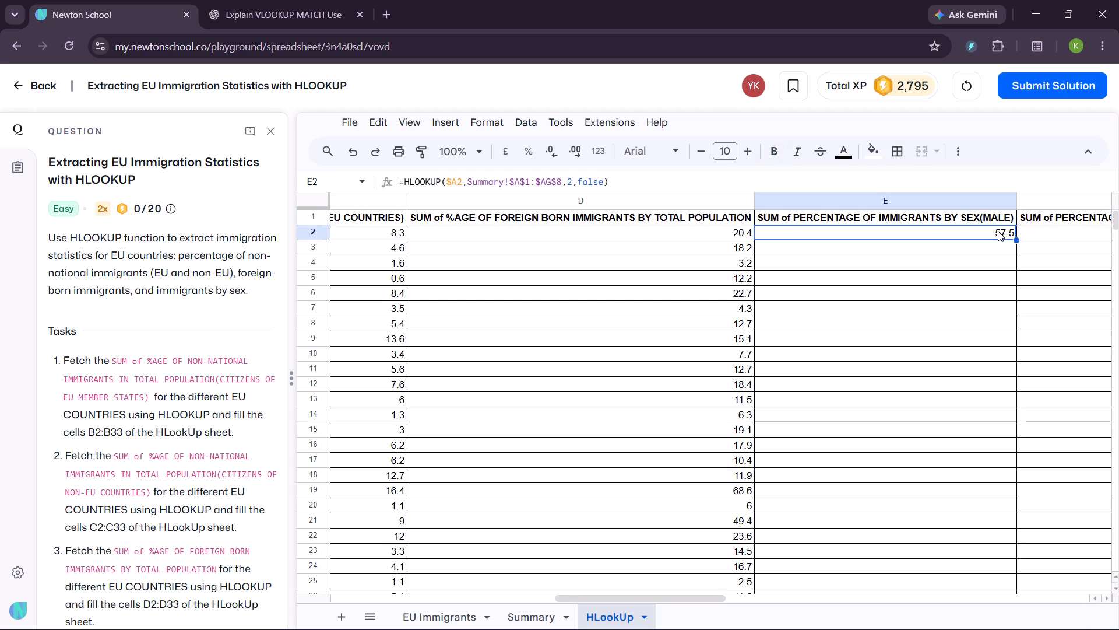
double_click(1016, 241)
Set the B2 HLOOKUP row index for citizens of EU member states to 4, checking it against the Summary sheet.
scroll(520, 356, right, 11)
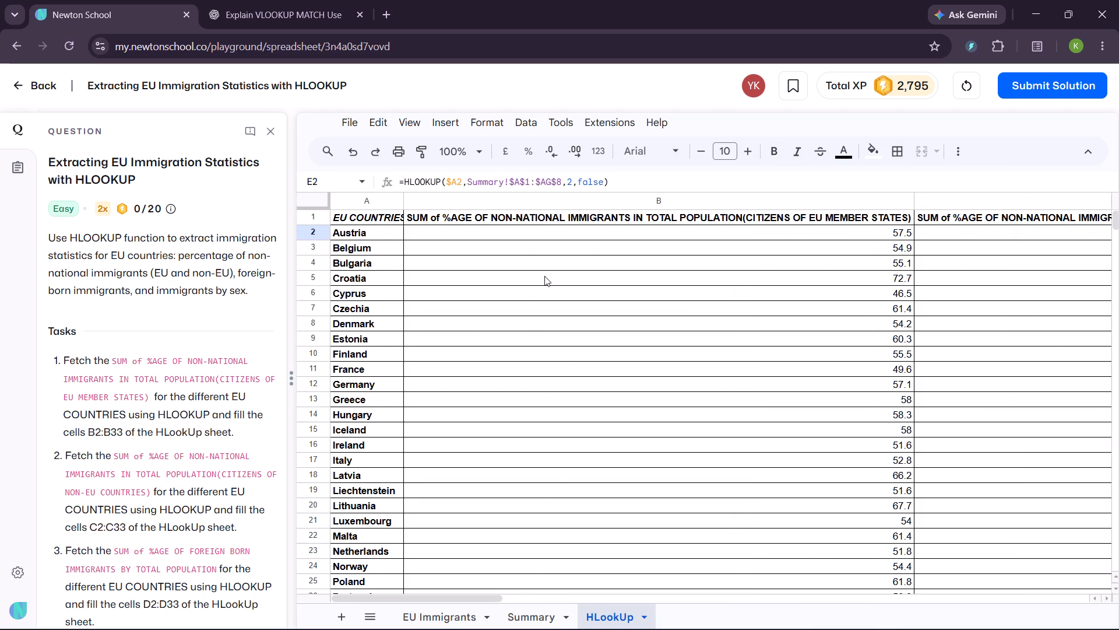
click(835, 230)
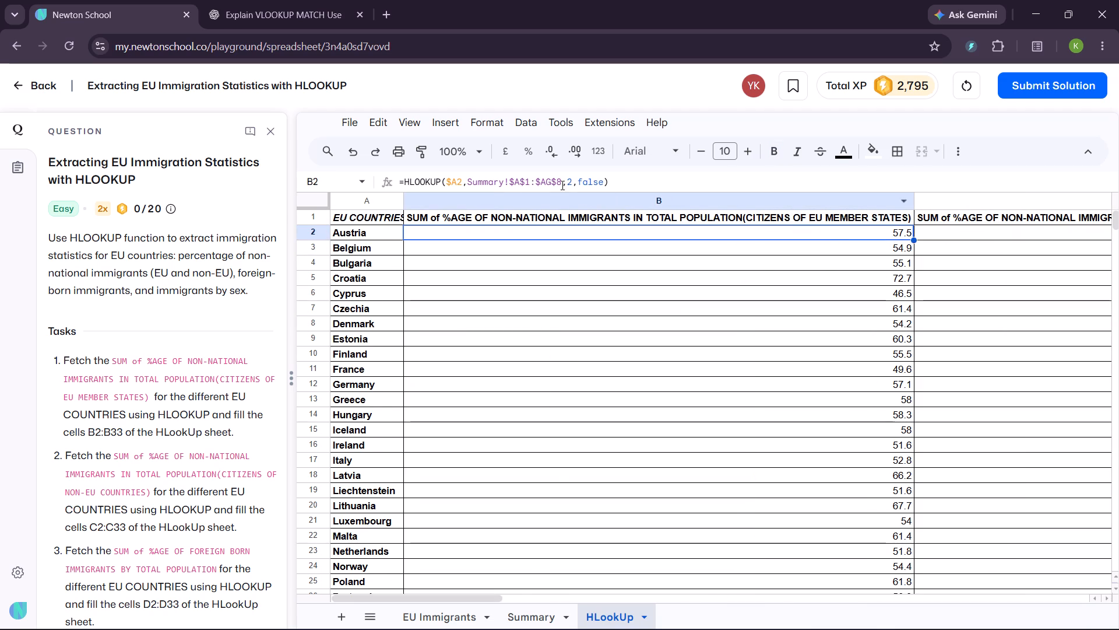
click(574, 181)
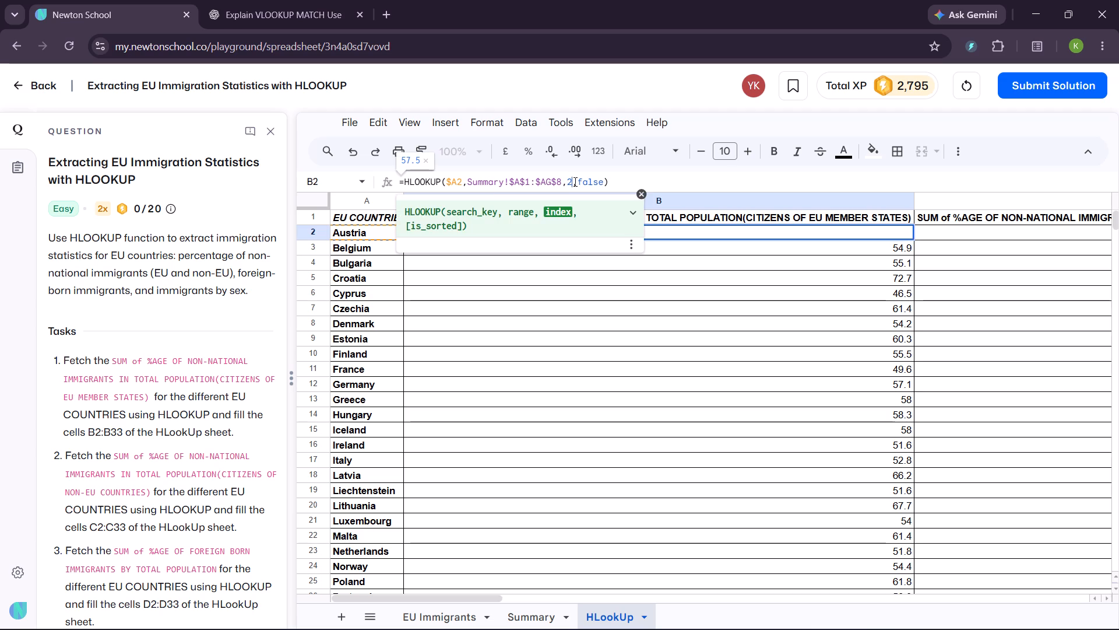
key(BackSpace)
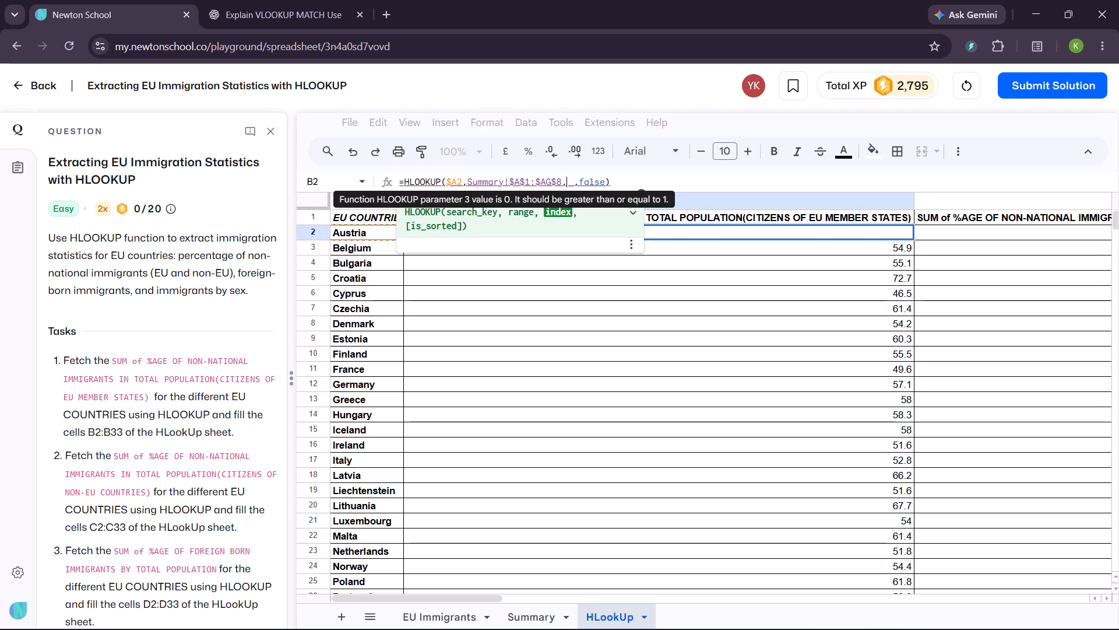
key(4)
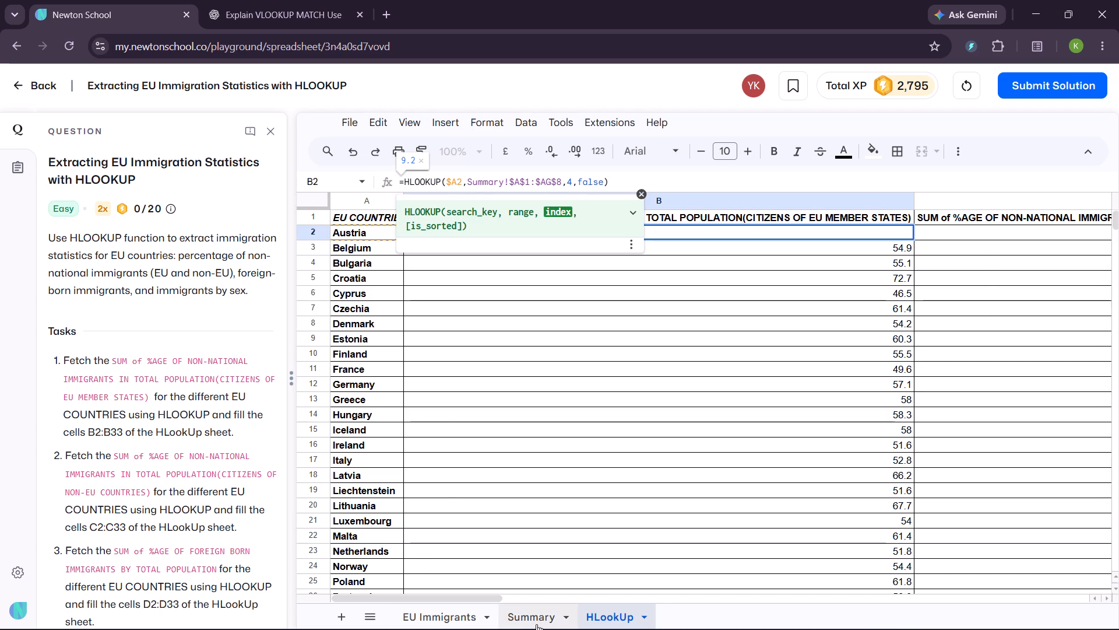
click(538, 624)
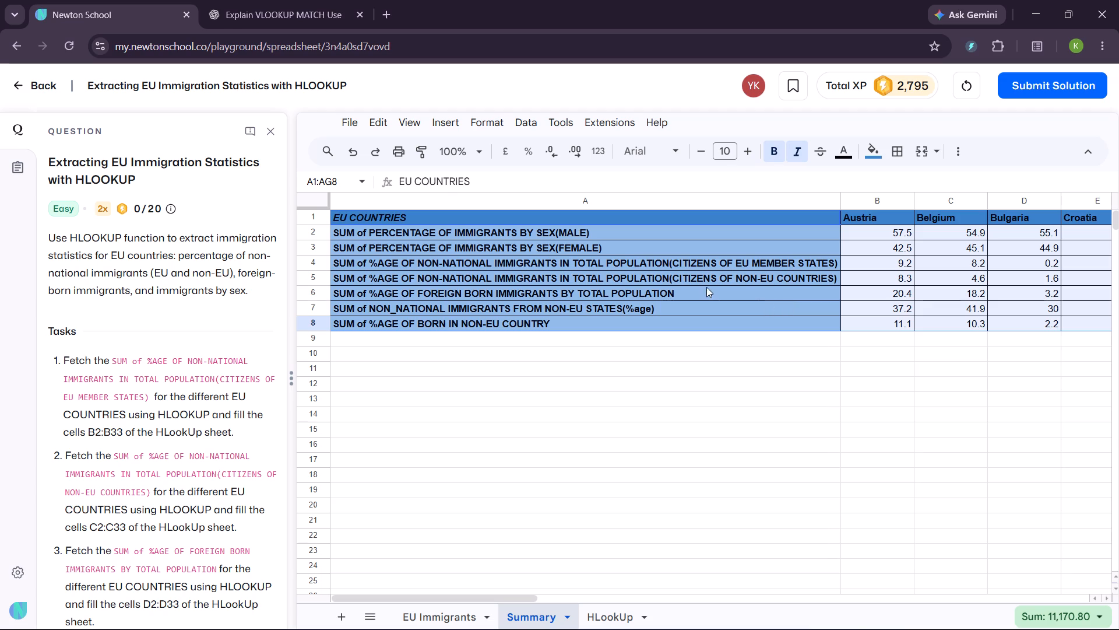
click(593, 619)
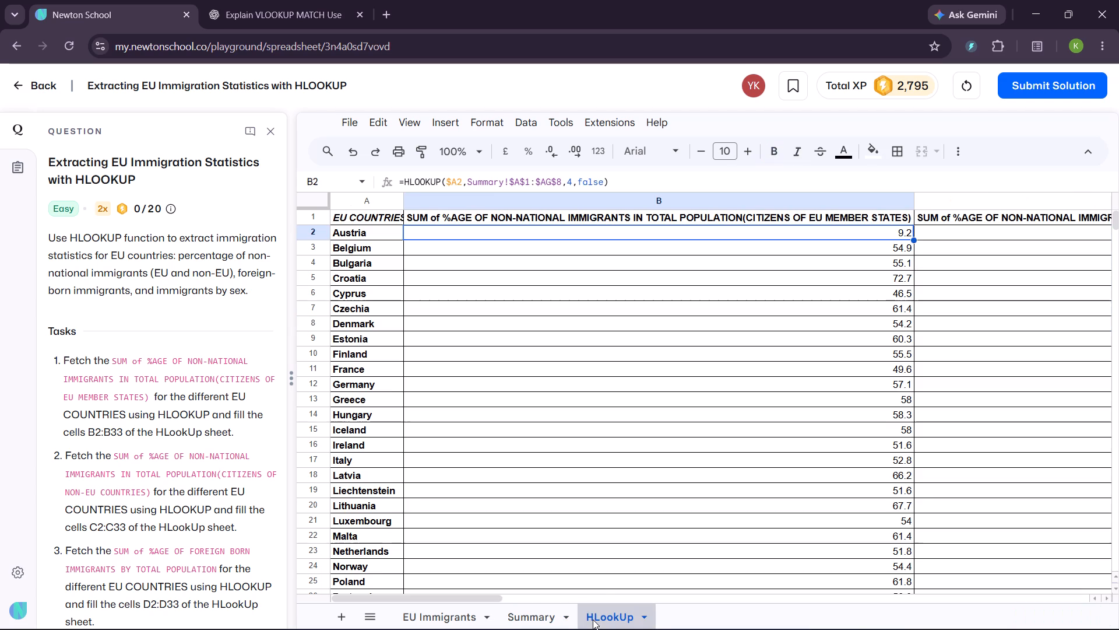
Compare the Summary sheet's row order and Austria values with the B2 lookup in the HLookUp sheet.
click(529, 611)
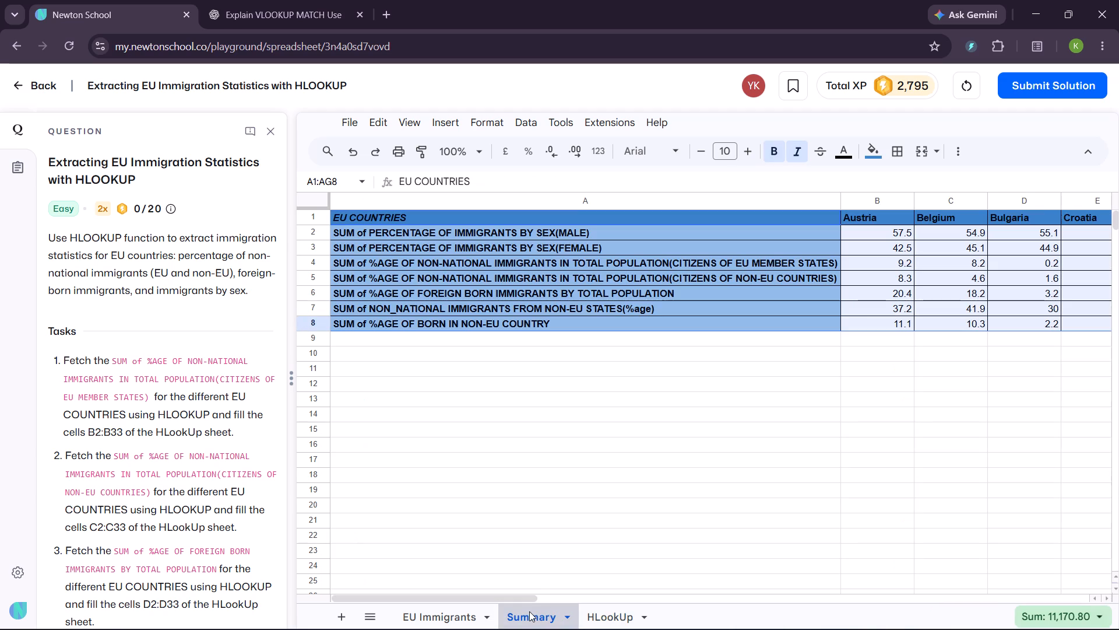
click(596, 614)
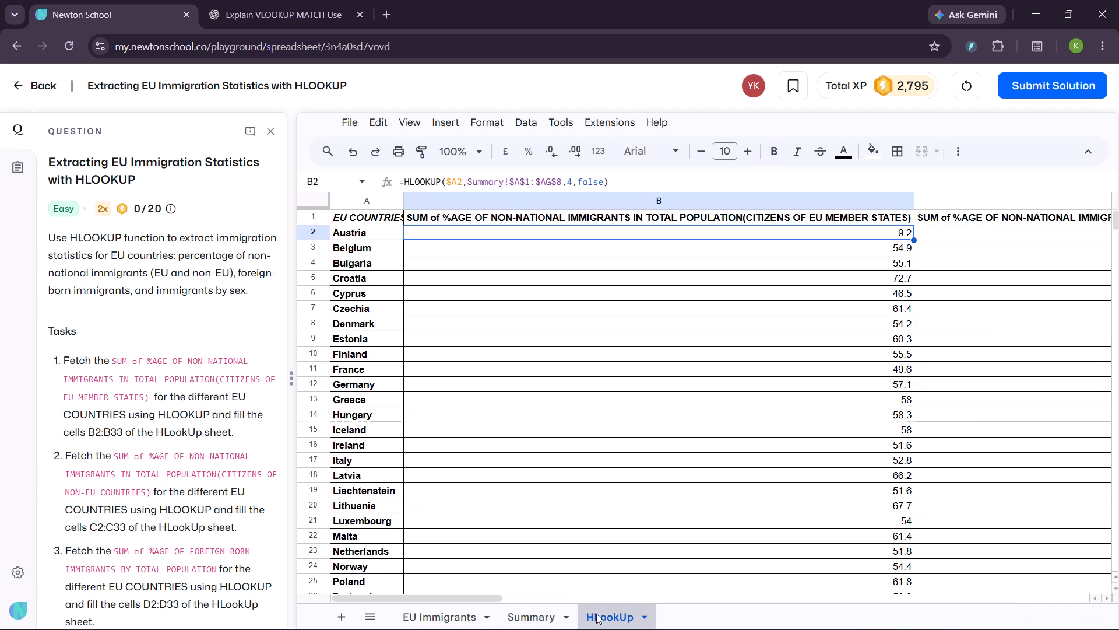
click(564, 618)
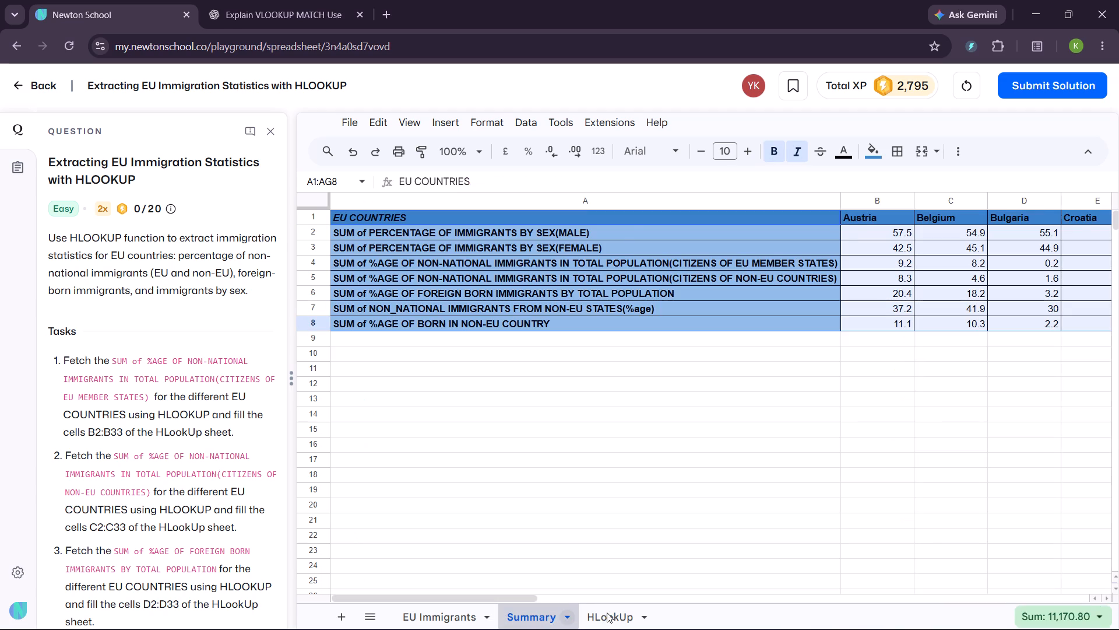
click(617, 611)
click(533, 613)
click(594, 611)
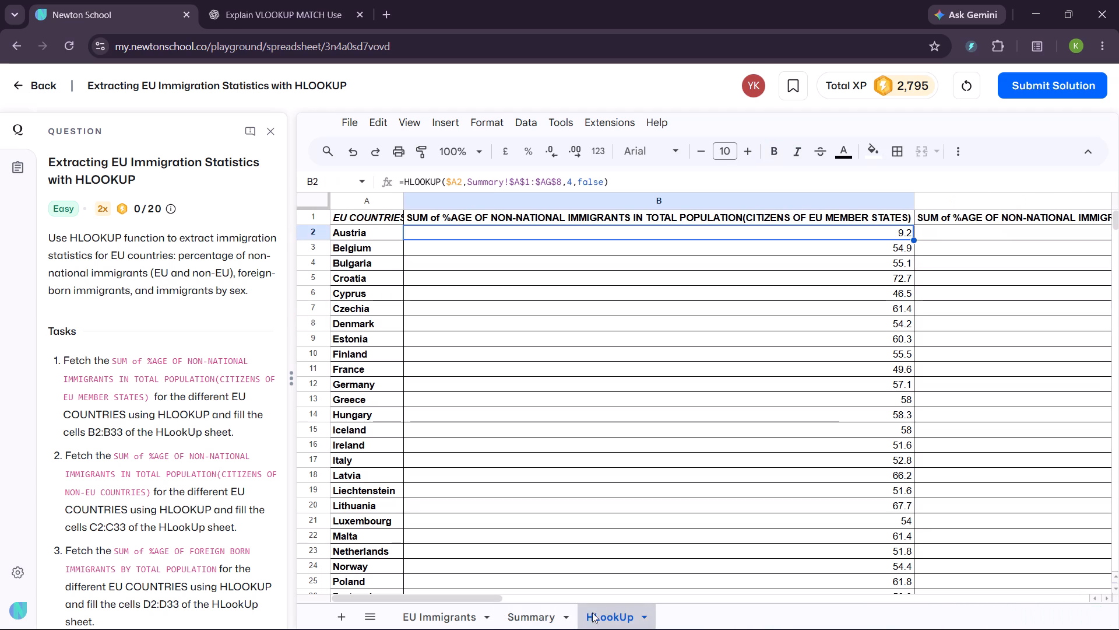
click(534, 615)
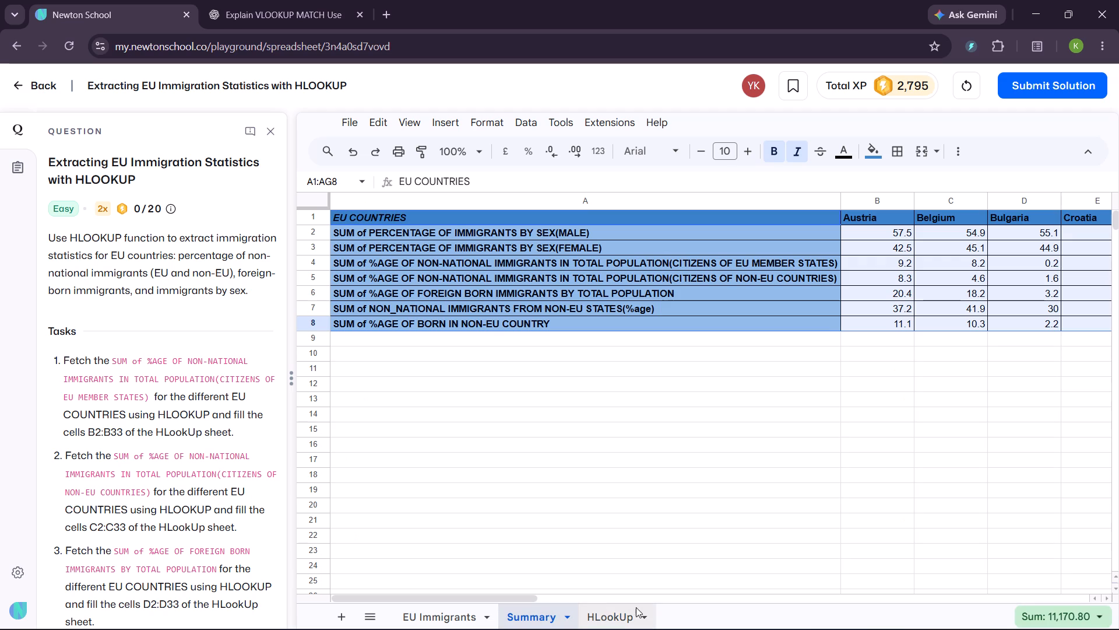
click(620, 615)
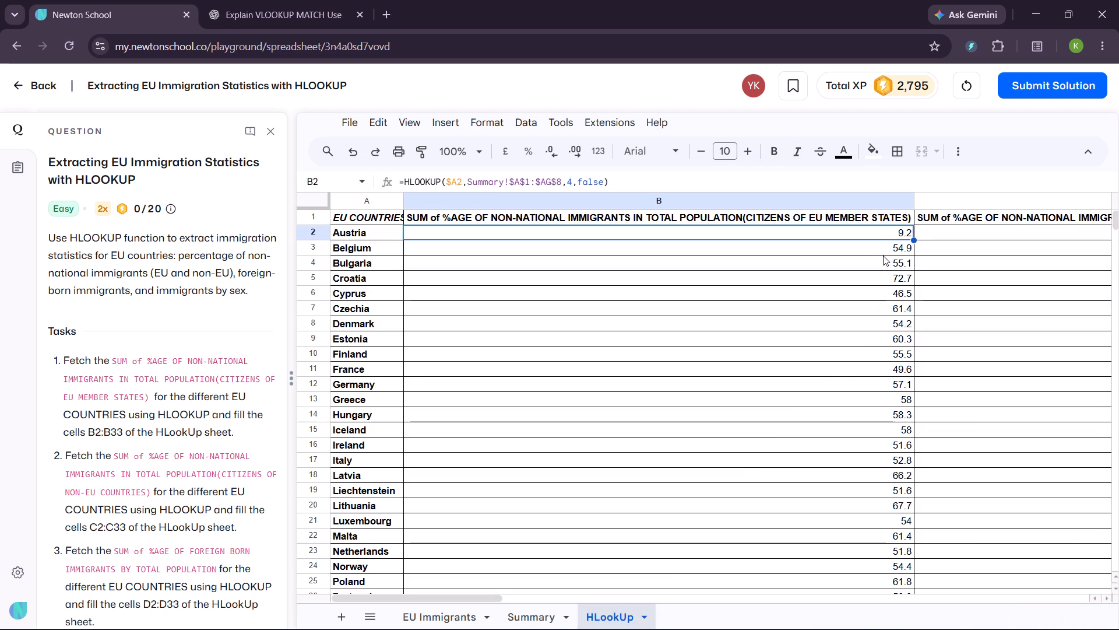
Replace the outdated formulas in B3:B33 by clearing them and filling the B2 HLOOKUP formula down column B.
click(884, 251)
key(ctrl+shift+Down)
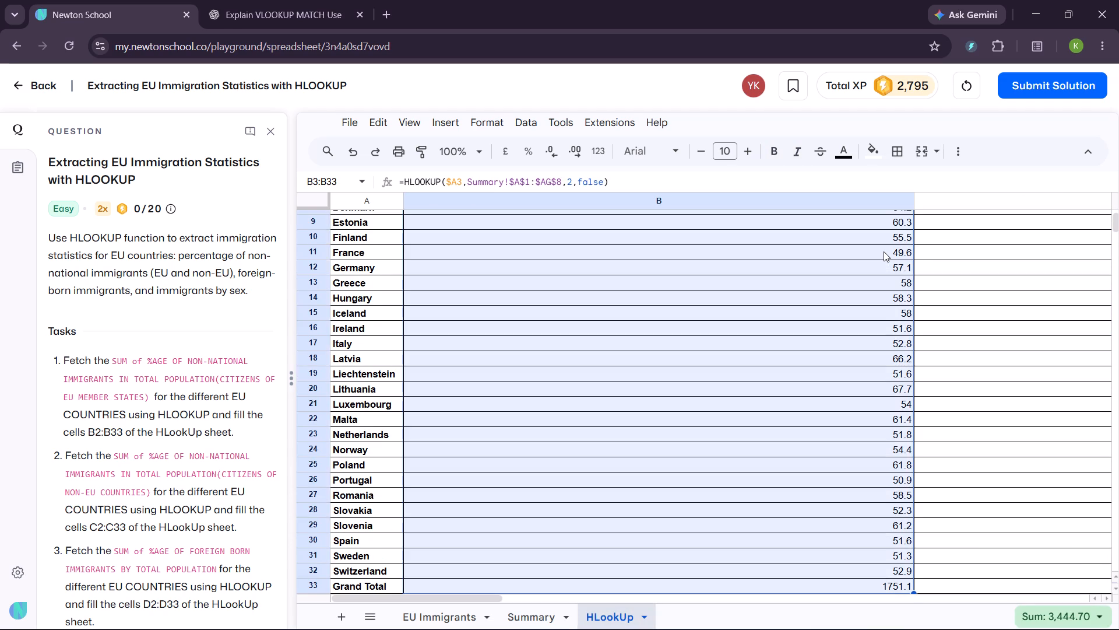
key(Delete)
key(ctrl+Up)
key(ctrl+Down)
key(ctrl+Up)
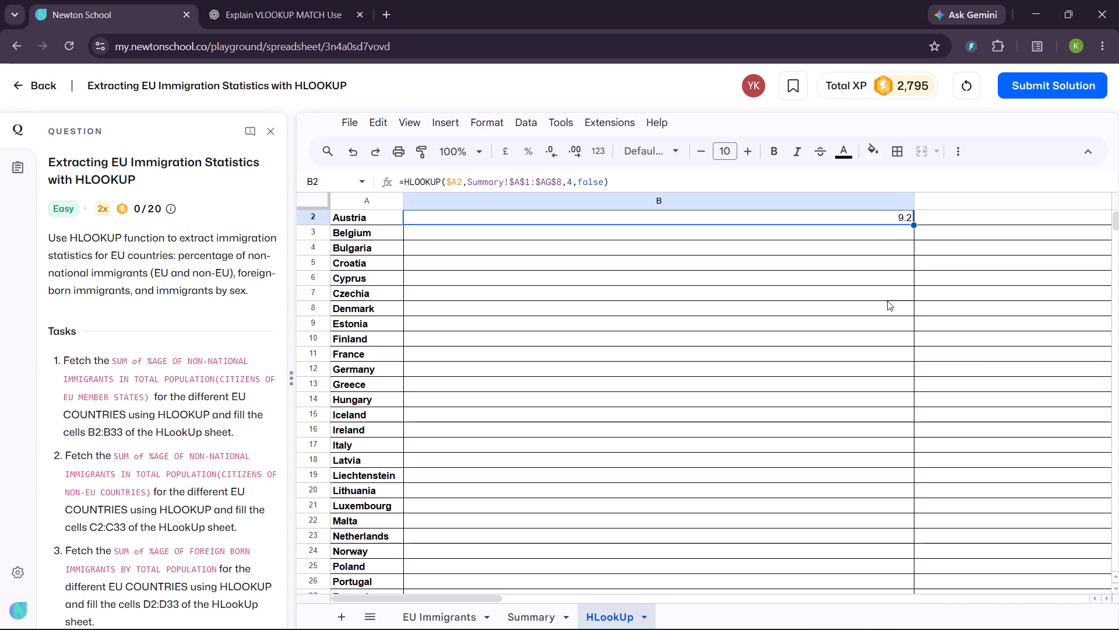
double_click(916, 225)
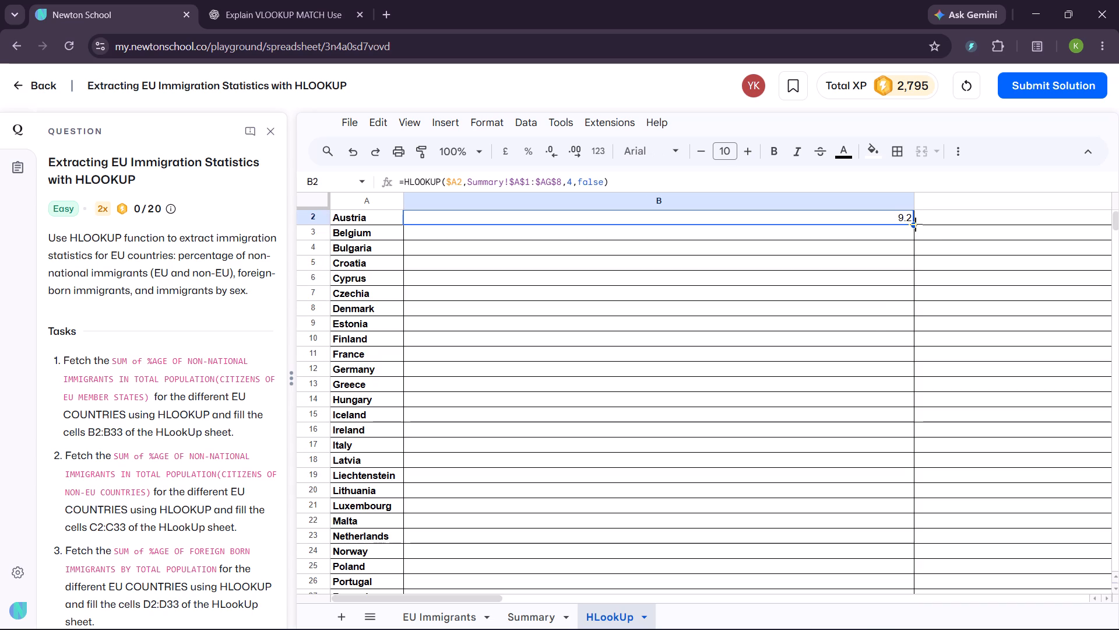
Set the F2 HLOOKUP row index for female immigrants to 3 and auto-fill the formula down column F.
scroll(875, 318, up, 5)
scroll(875, 318, left, 2)
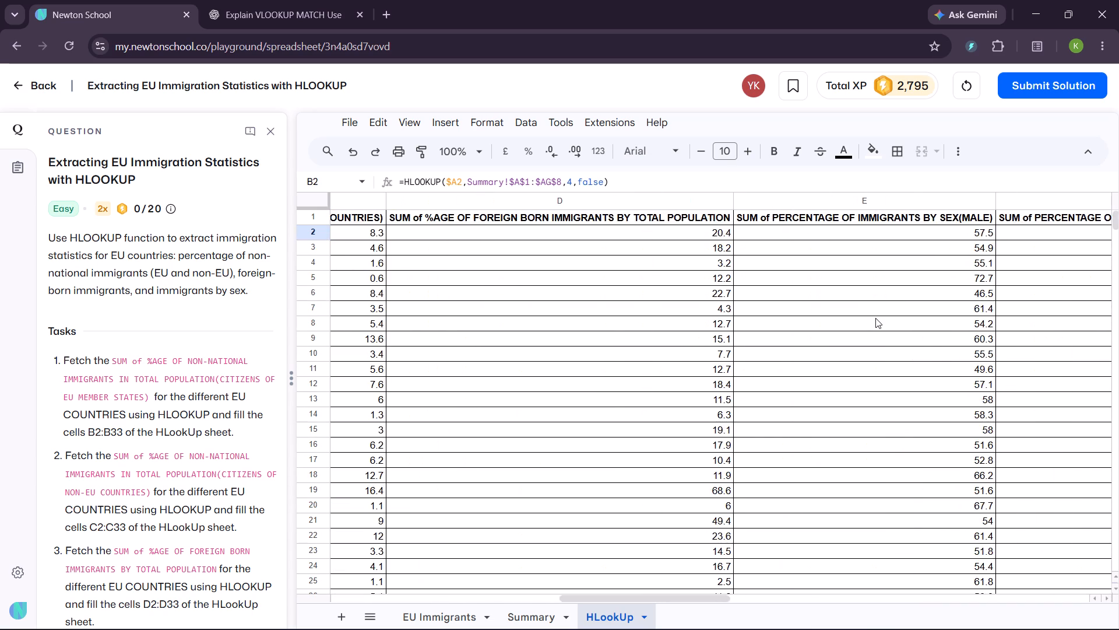
scroll(875, 318, left, 2)
click(965, 232)
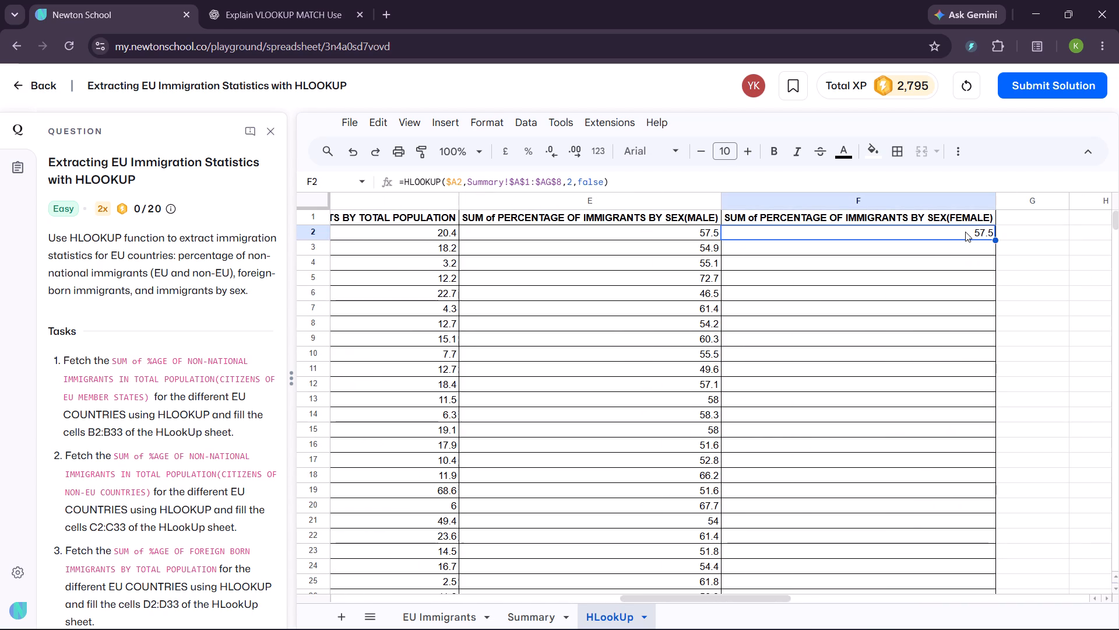
click(571, 181)
key(BackSpace)
key(3)
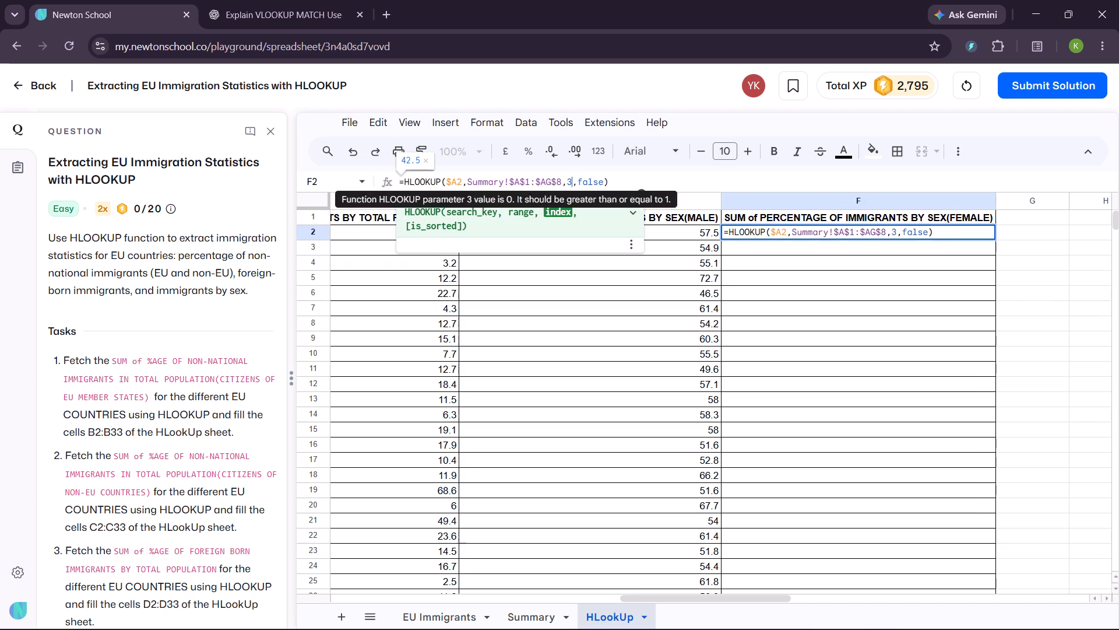
key(Return)
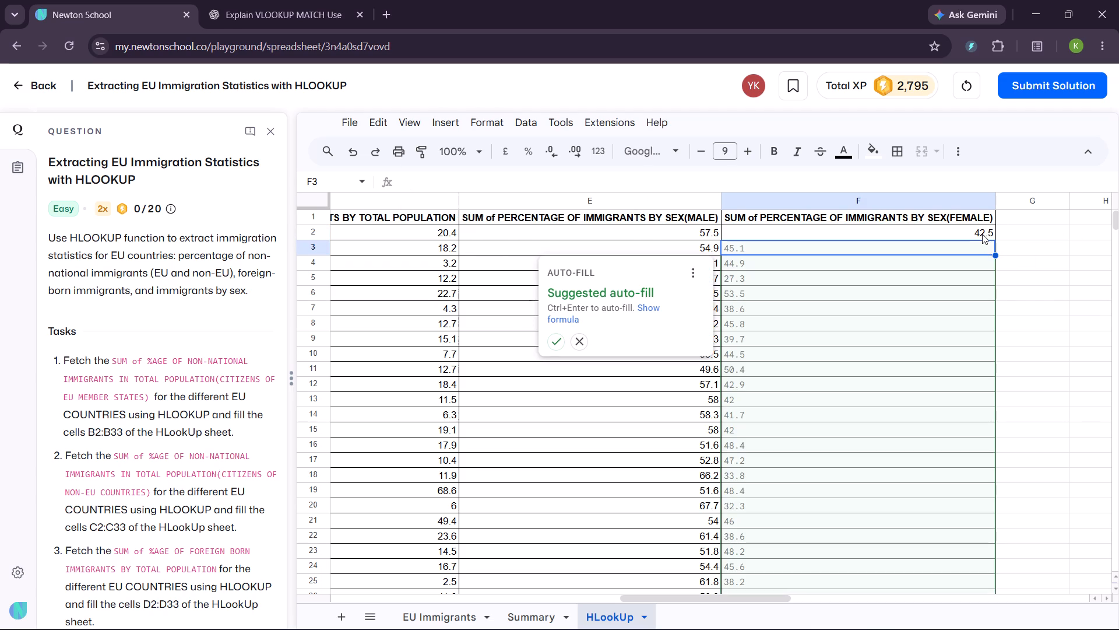
key(ctrl+Return)
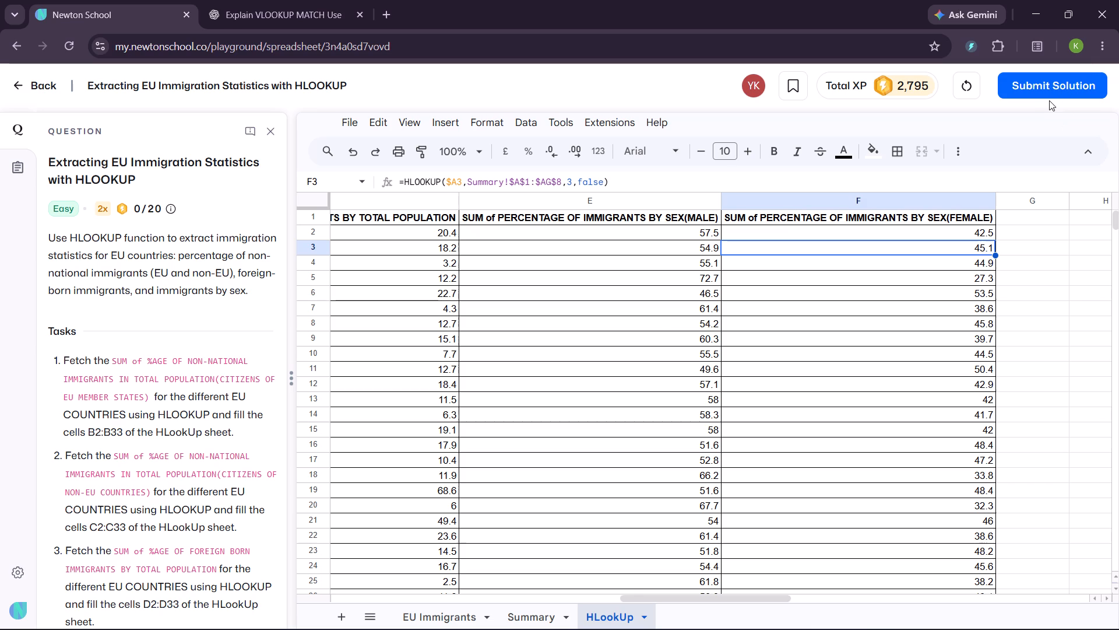
Submit the completed EU immigration HLOOKUP solution for grading.
click(1057, 93)
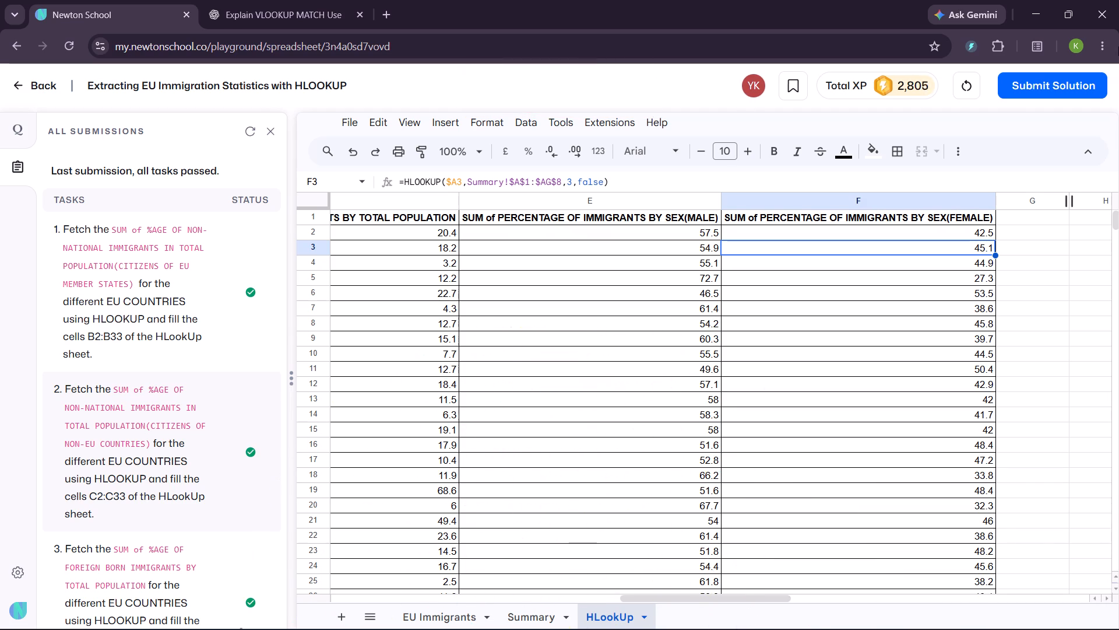
click(921, 82)
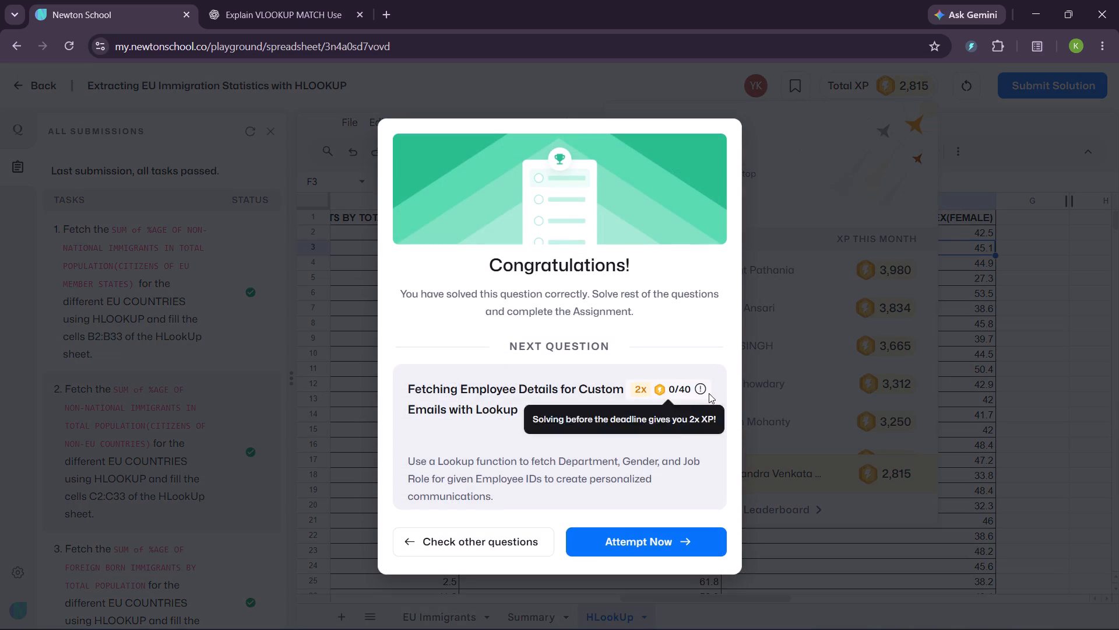
Start the next question, Fetching Employee Details for Custom Emails with Lookup.
click(610, 534)
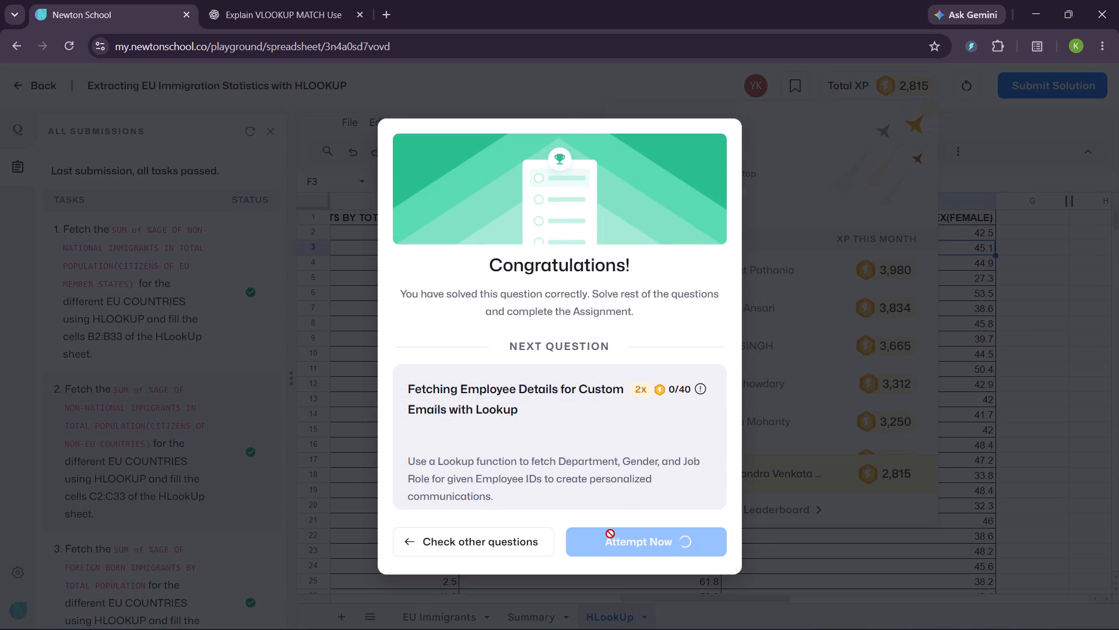
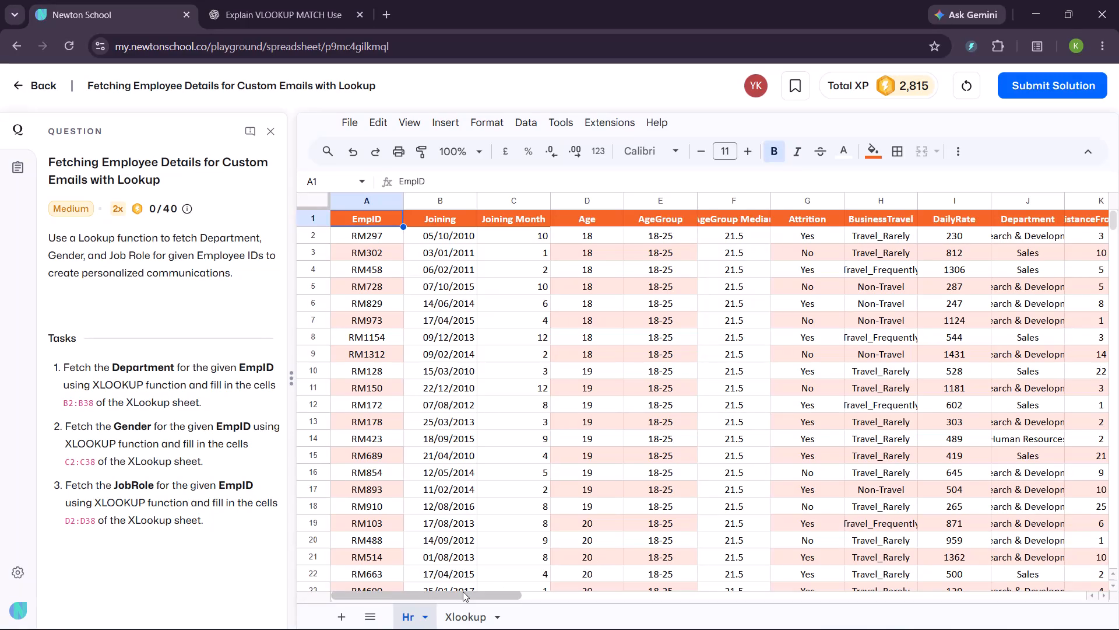
Start a formula in cell B2 of the Xlookup sheet to fetch the first employee's Department.
click(453, 609)
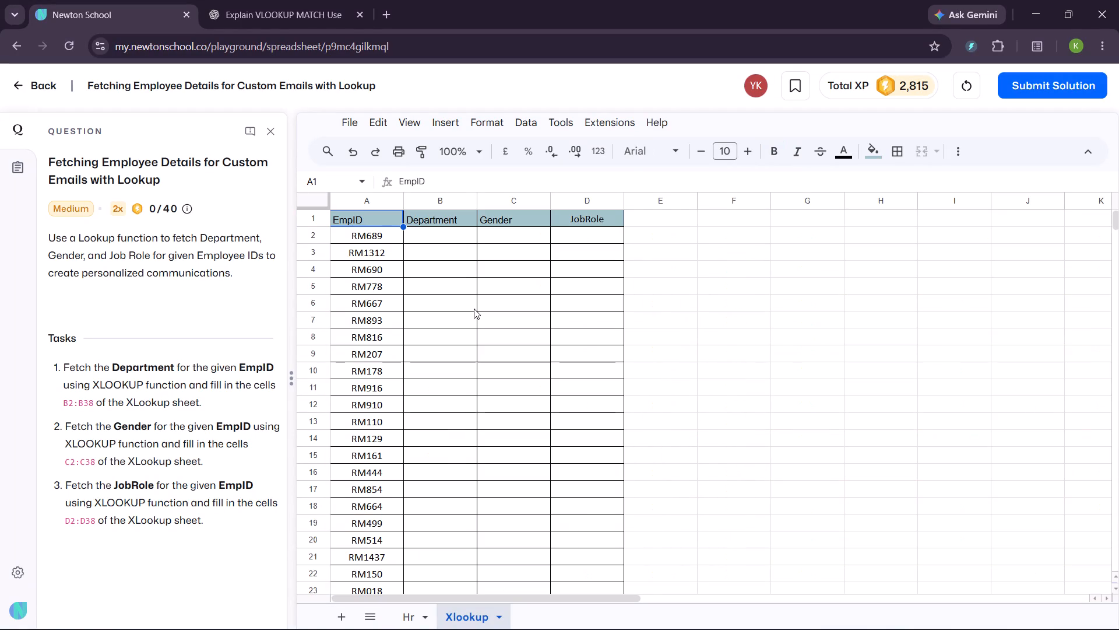
click(448, 235)
key(equal)
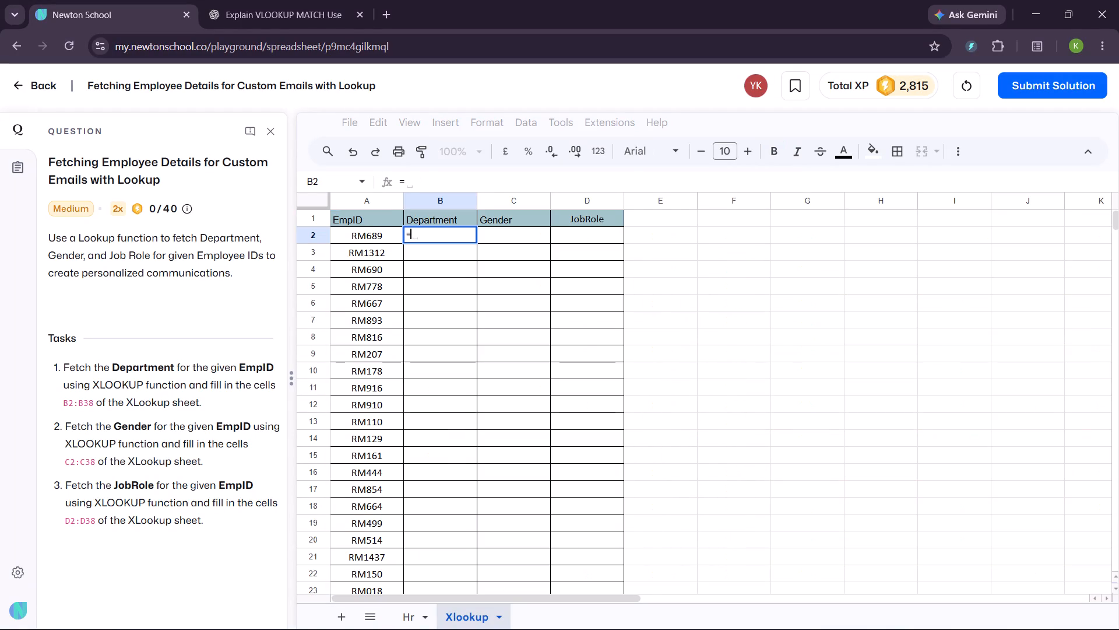
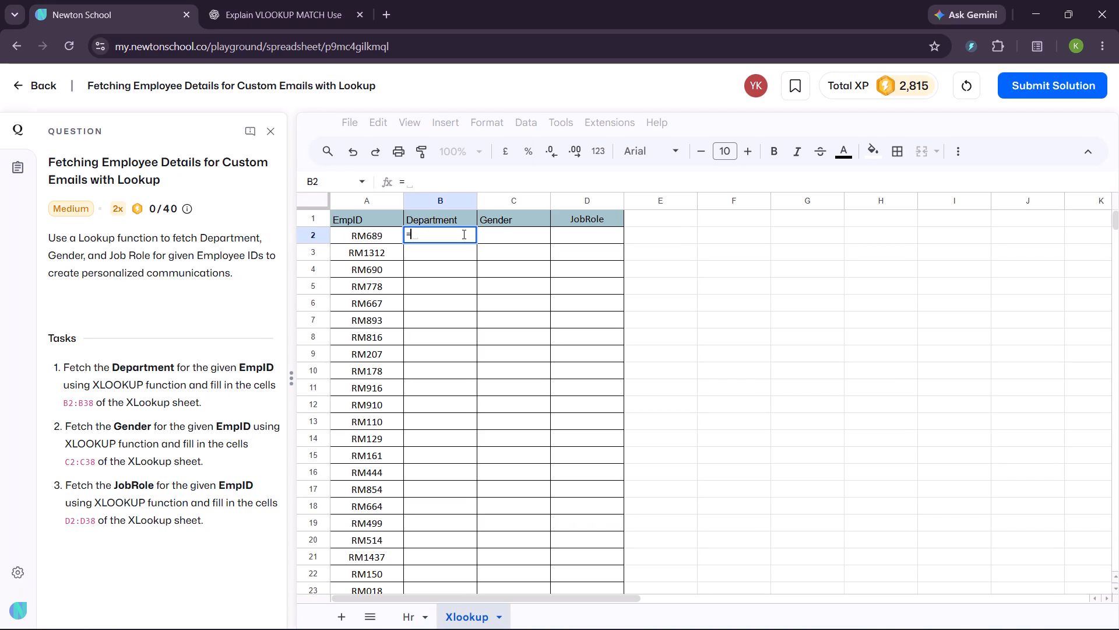
Complete cell B2's formula as =XLOOKUP(A2,Hr!A:A,Hr!J:J,FALSE) to fetch the Department from the Hr sheet.
text(xlo)
key(Return)
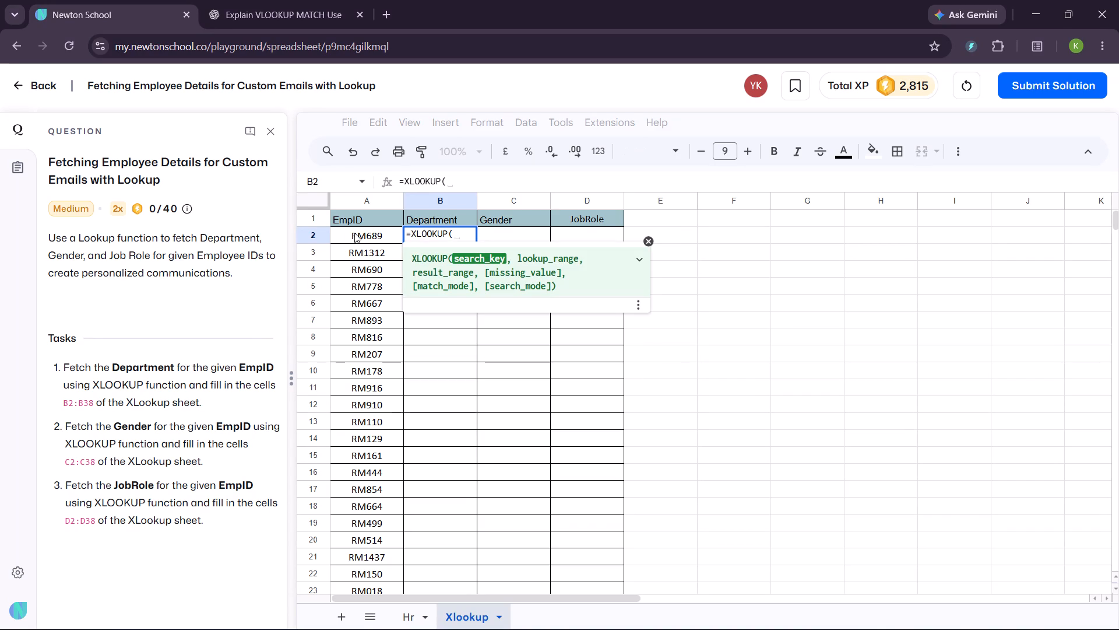
click(371, 236)
key(comma)
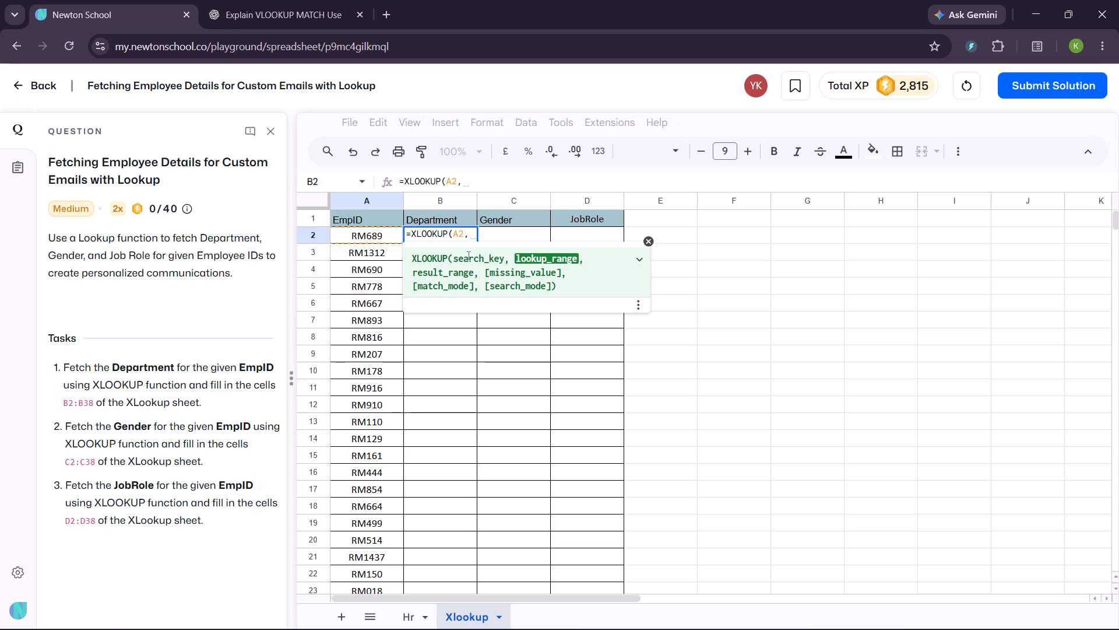
click(402, 617)
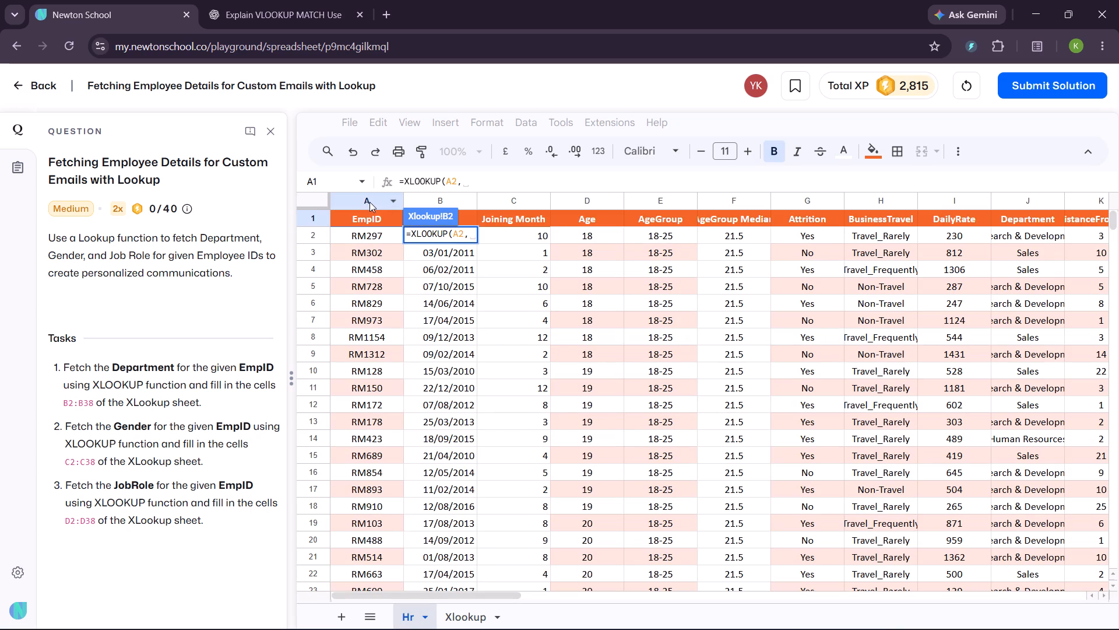
click(370, 202)
key(comma)
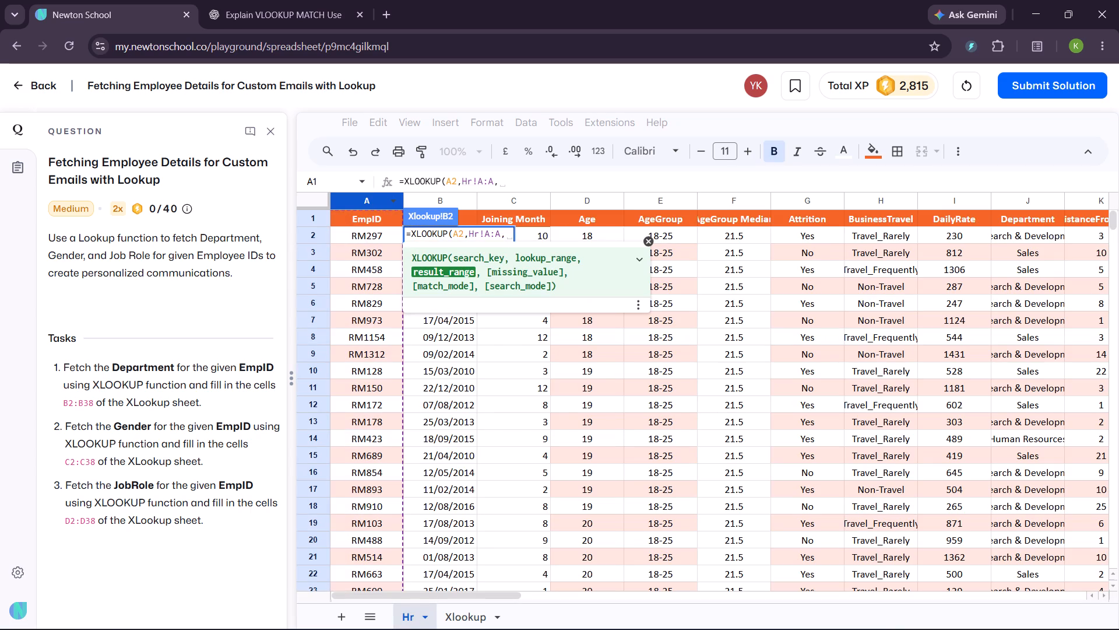
scroll(721, 252, left, 1)
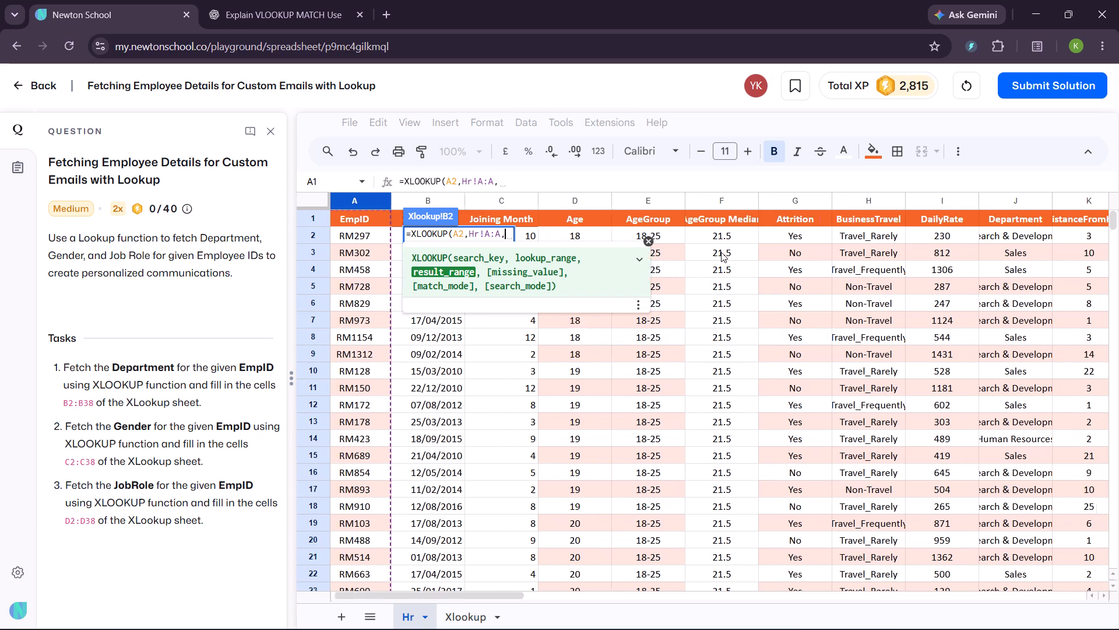
scroll(721, 252, left, 1)
click(973, 204)
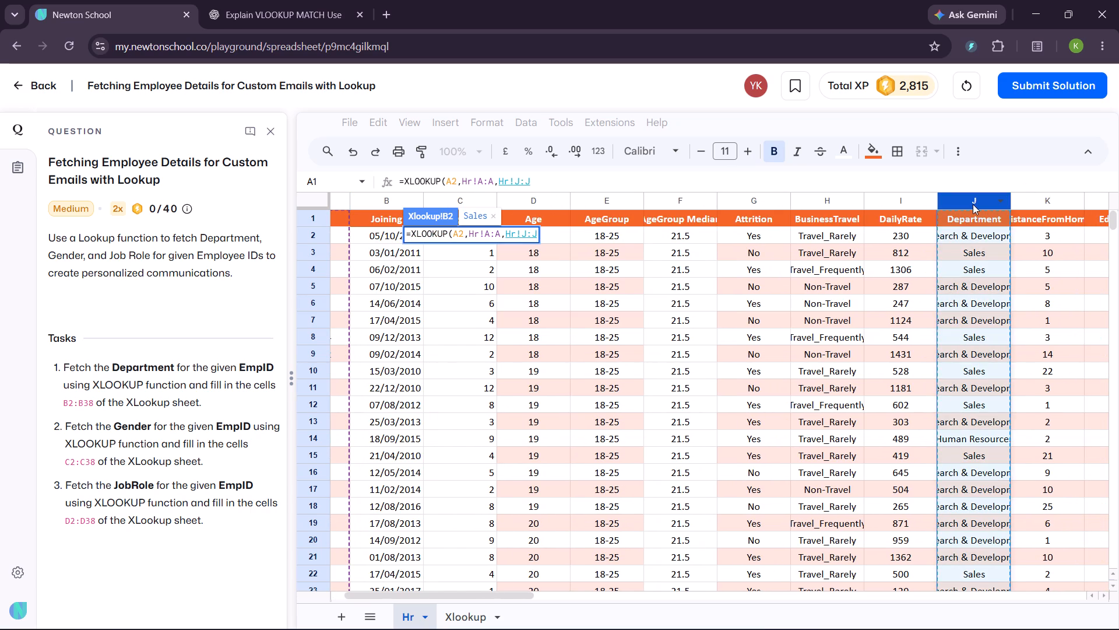
key(comma)
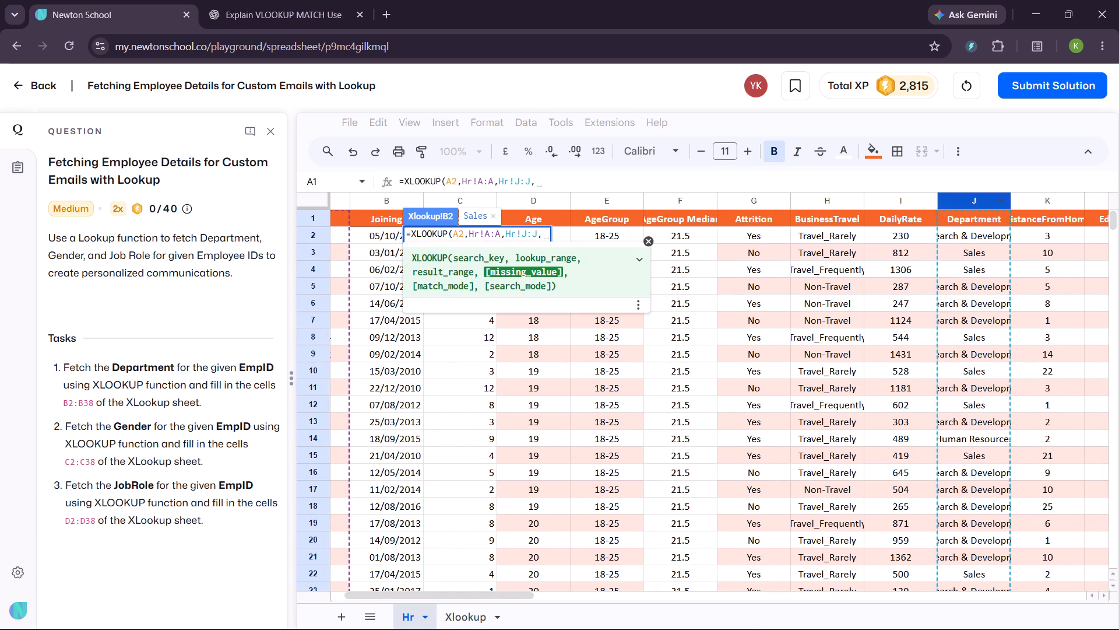
text(fal)
key(Return)
key(BackSpace)
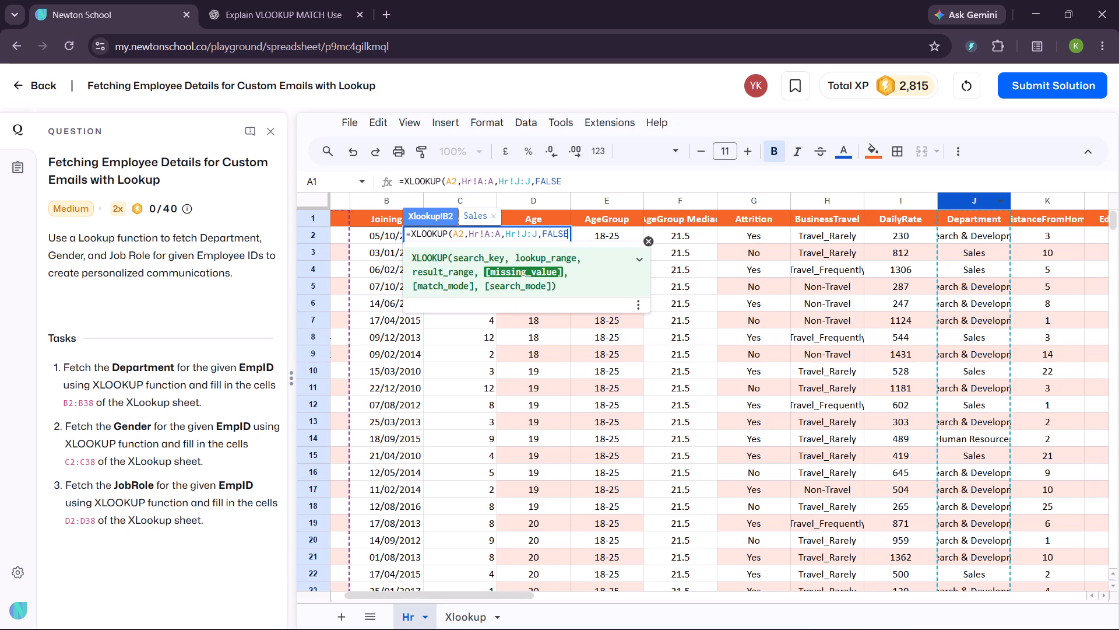
key(shift+parenright)
key(Return)
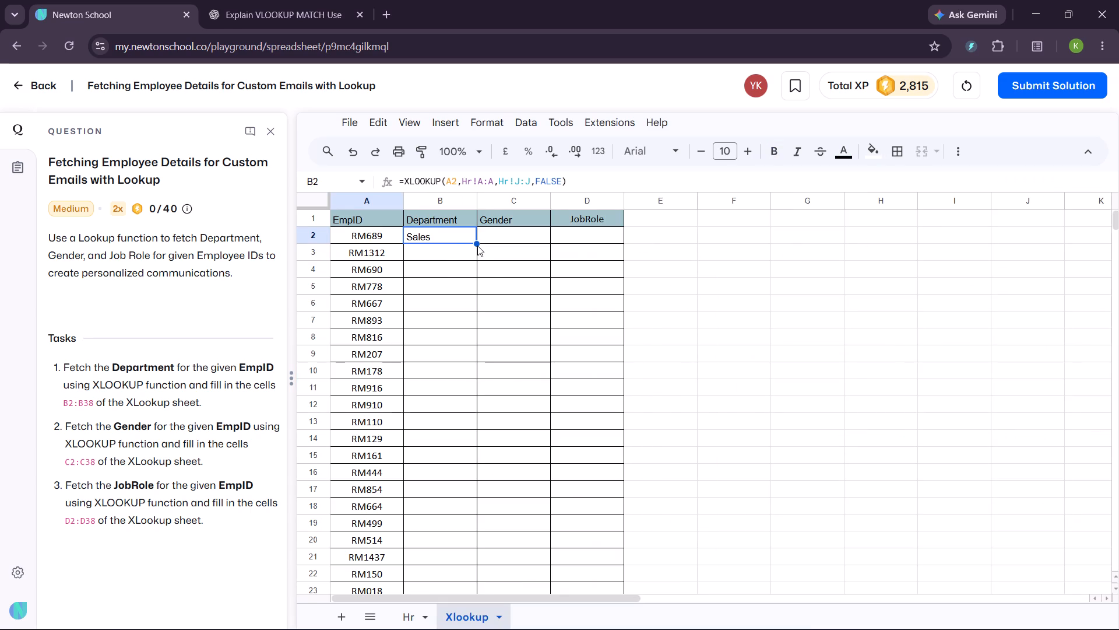
Make the lookup range in cell B2's formula absolute as Hr!$A:$A.
click(478, 178)
key(shift+dollar)
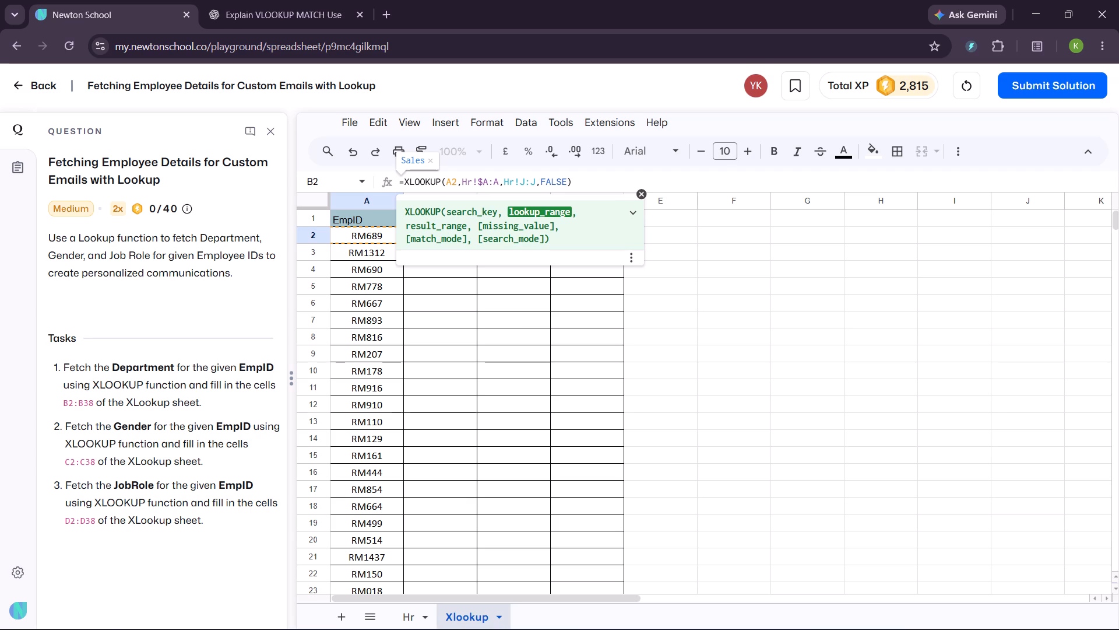
key(Right)
key(Right)
key(shift+dollar)
key(Return)
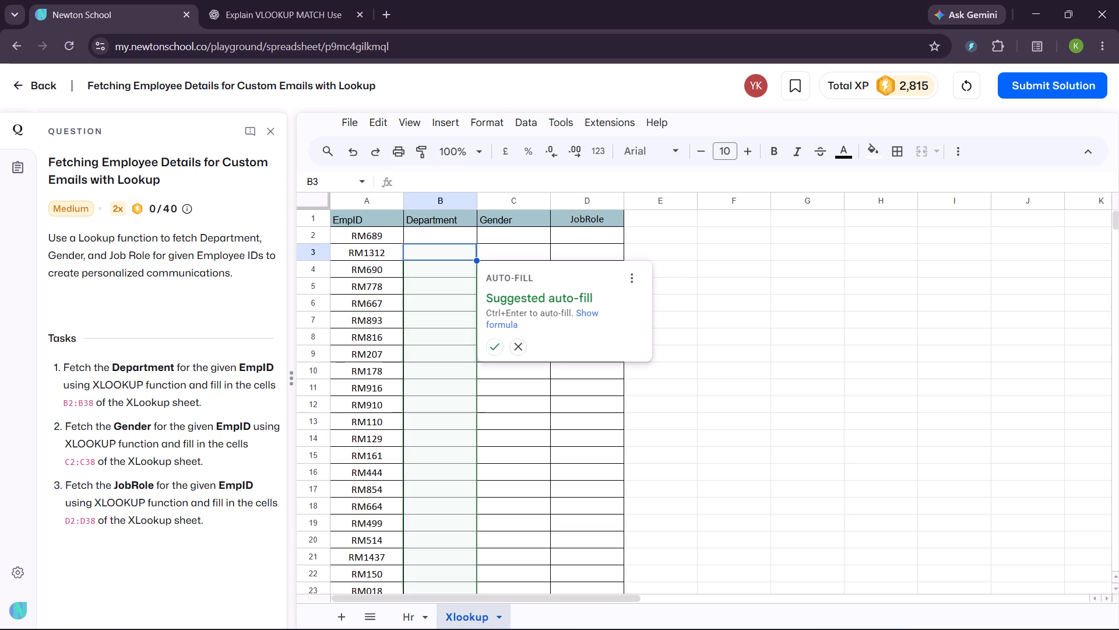
Accept the suggested auto-fill to copy the Department formula down column B from B3.
key(ctrl+Return)
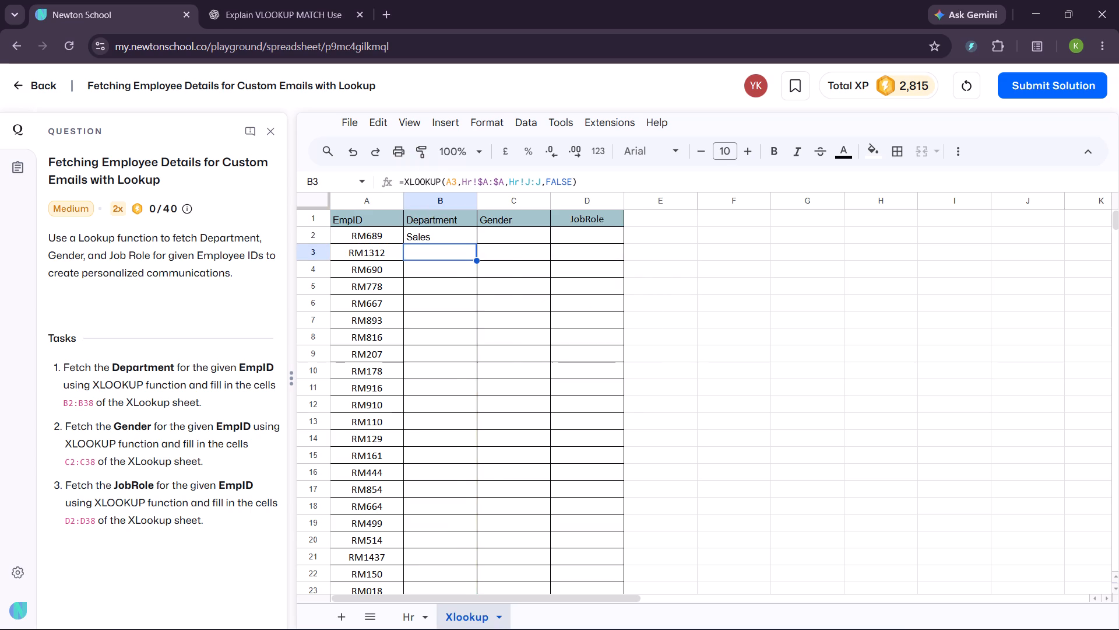
Auto-fit the width of the Department column to its contents.
click(521, 228)
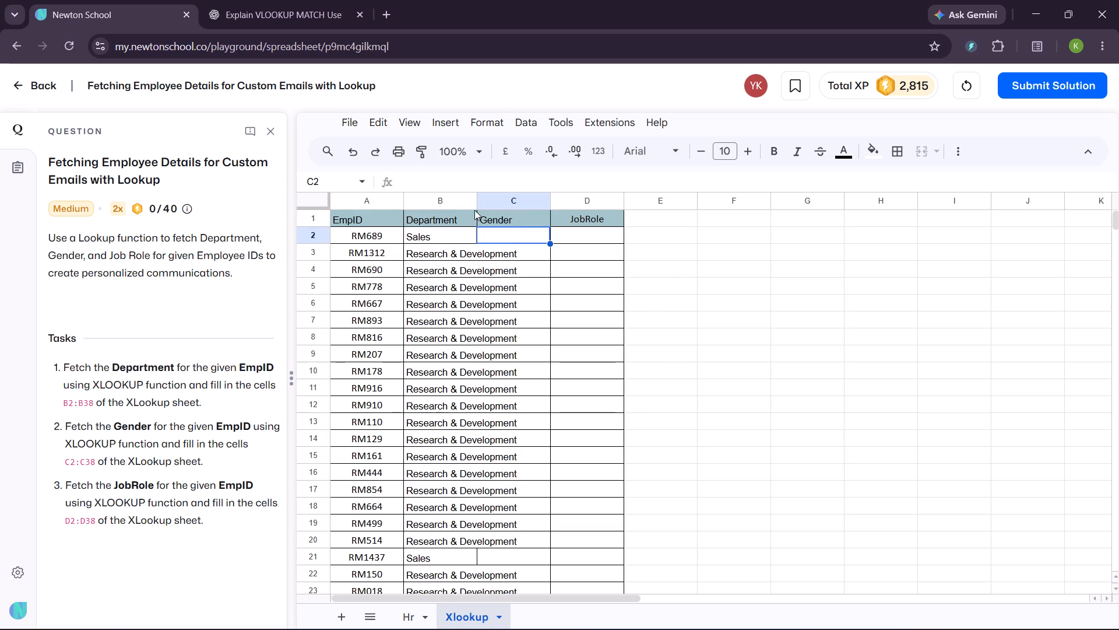
double_click(478, 197)
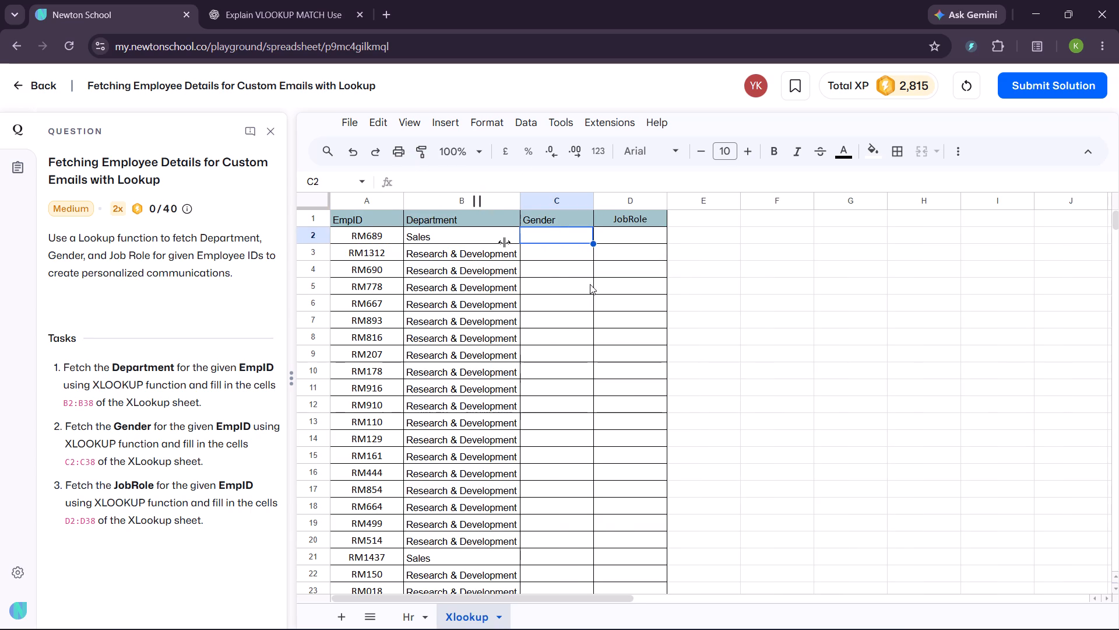
Enter the suggested formula =XLOOKUP(B2,Hr!$A:$A,Hr!K:K,FALSE) in cell C2 under Gender.
click(540, 232)
key(equal)
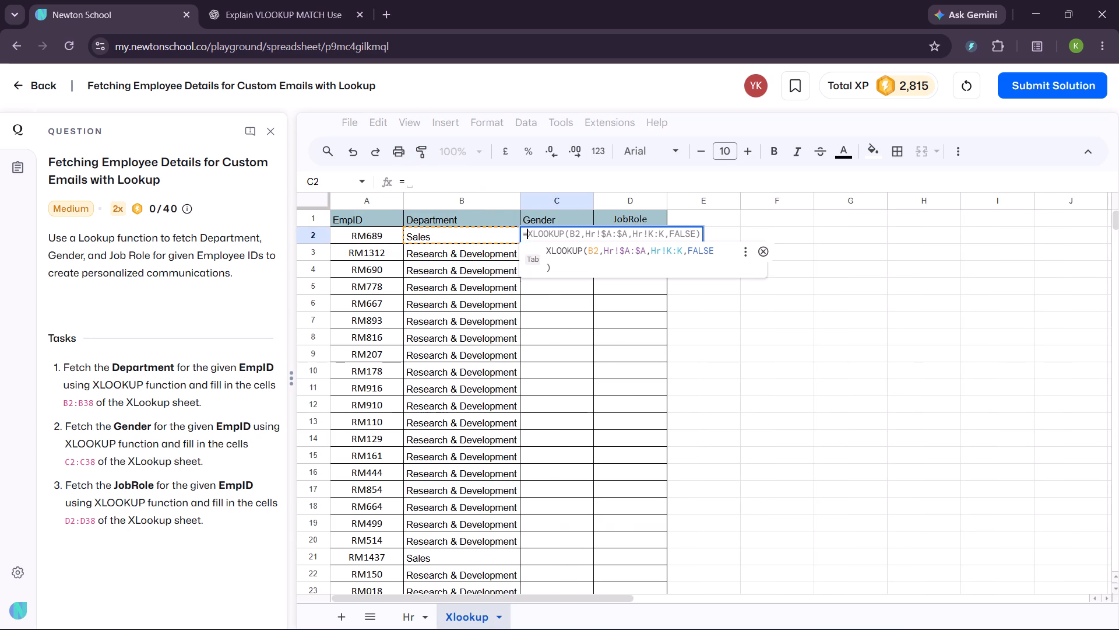
key(Return)
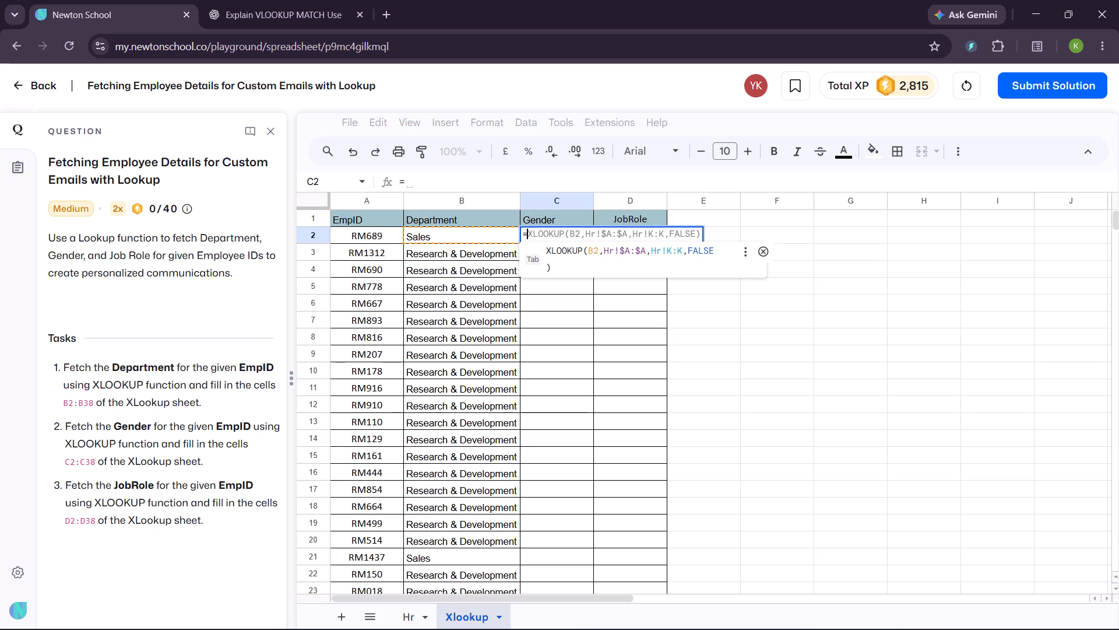
Remove the FALSE missing-value argument from the Gender formula in cell C2.
click(573, 183)
key(BackSpace)
key(BackSpace)
key(BackSpace)
key(BackSpace)
key(BackSpace)
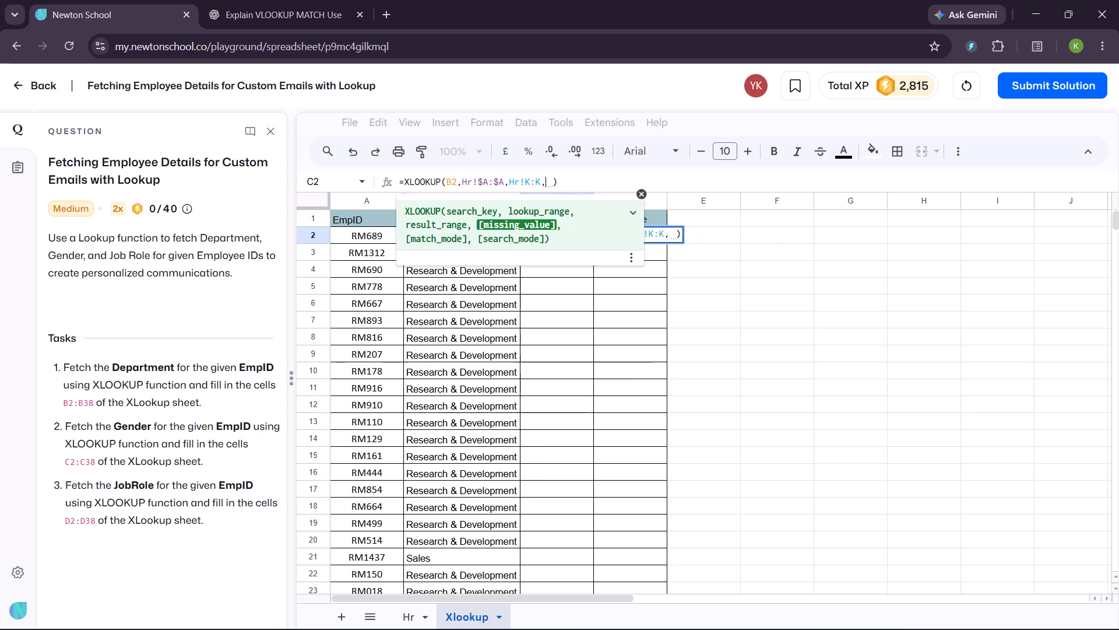
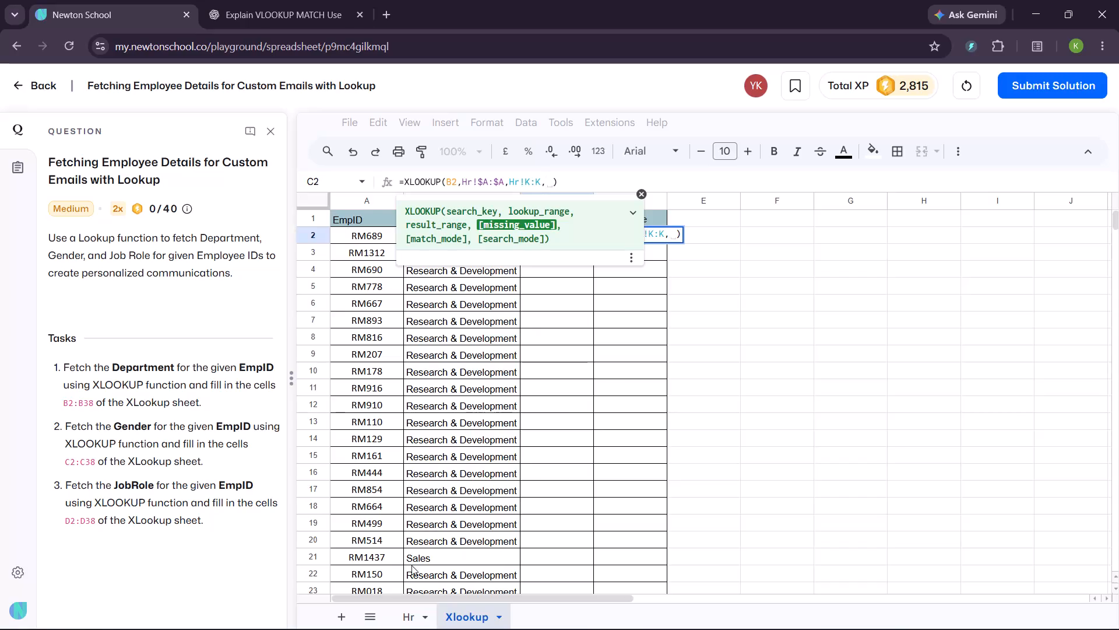
Replace the result range in the Gender formula of cell C2 with the Gender column of the Hr sheet, Hr!Q:Q.
click(406, 614)
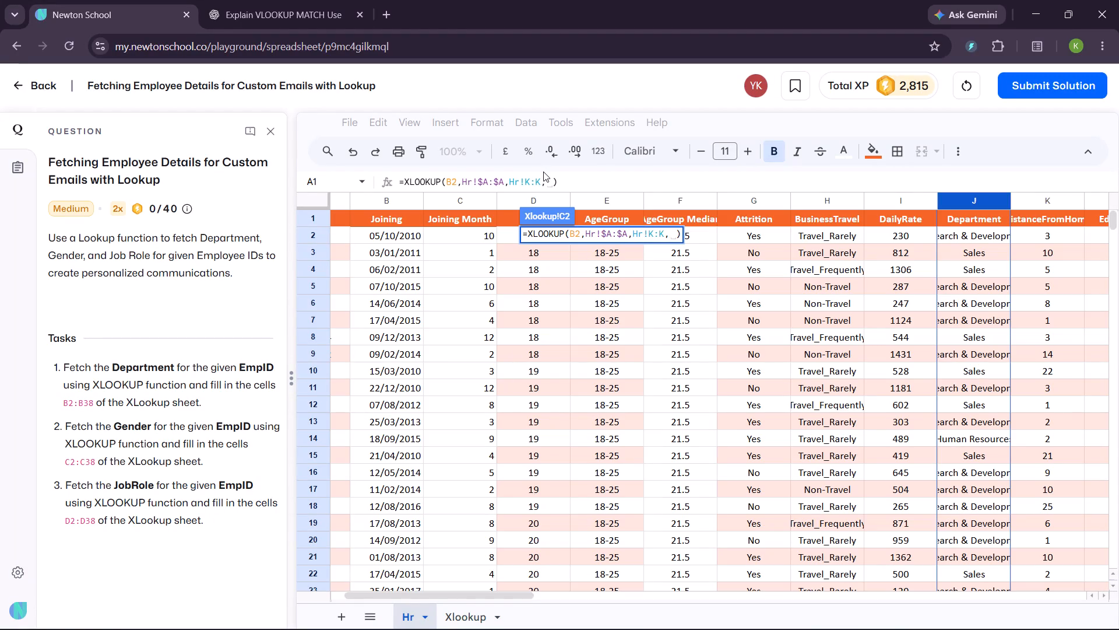
click(540, 181)
key(BackSpace)
key(BackSpace)
key(BackSpace)
key(BackSpace)
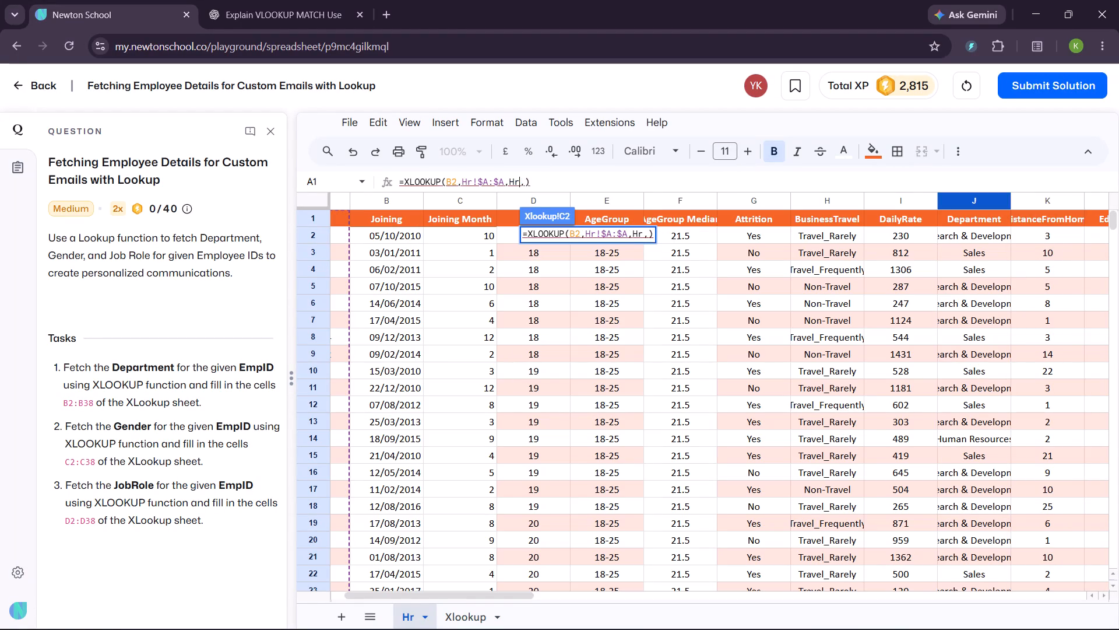
key(BackSpace)
key(BackSpace)
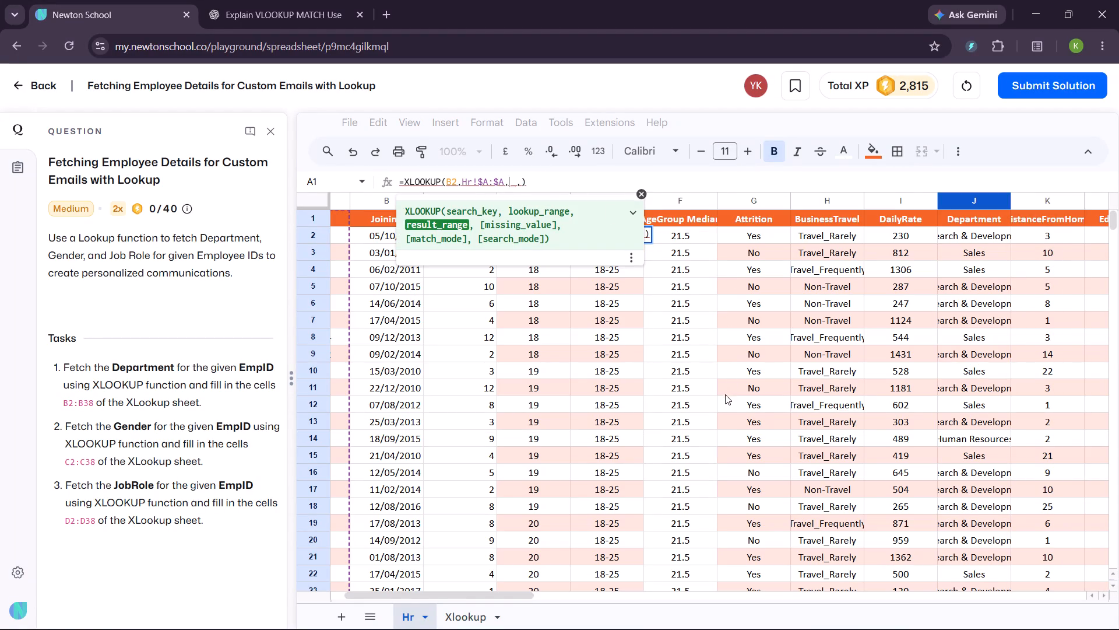
scroll(792, 410, left, 7)
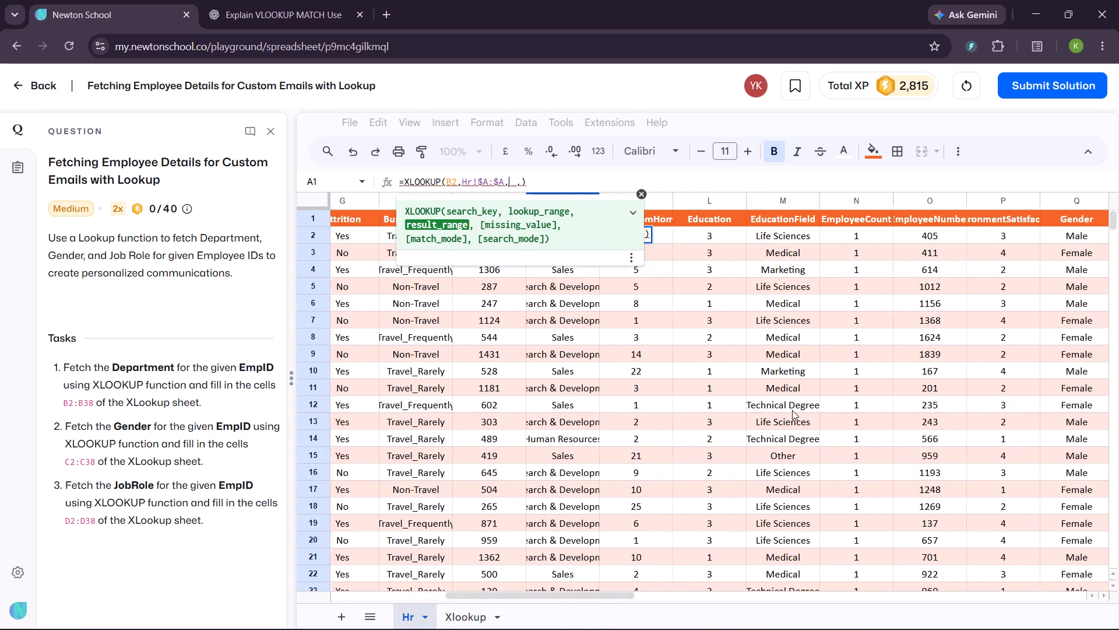
scroll(792, 410, left, 1)
click(1001, 198)
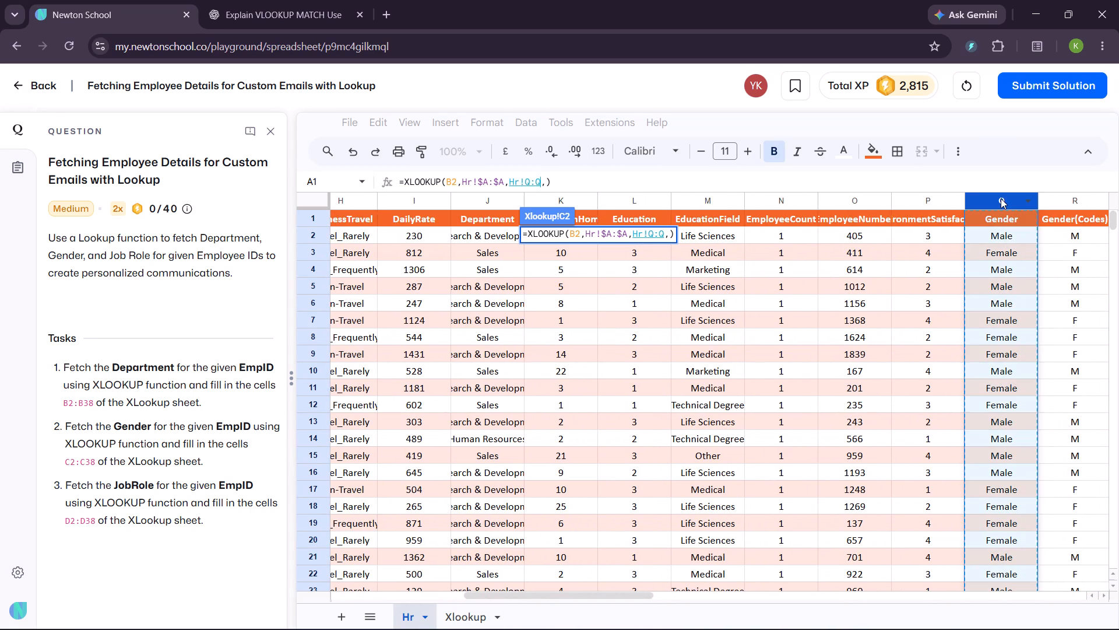
Set the missing-value argument of the Gender formula to FALSE and enter =XLOOKUP(B2,Hr!$A:$A,Hr!Q:Q,FALSE) in cell C2.
key(Right)
key(Right)
key(Right)
click(548, 189)
click(546, 184)
text(False)
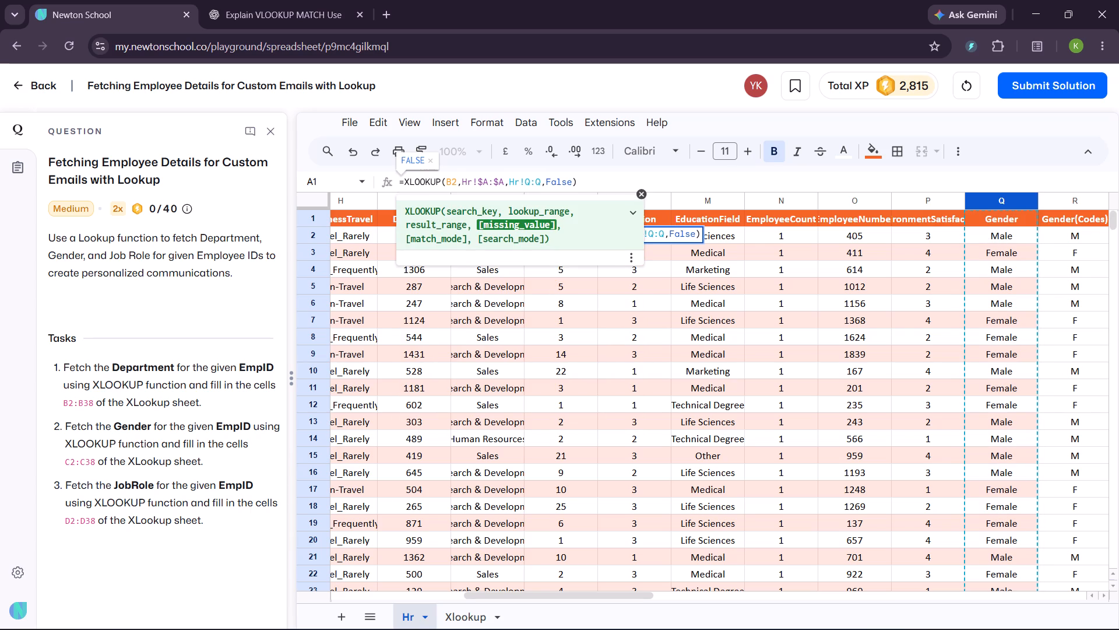
key(Return)
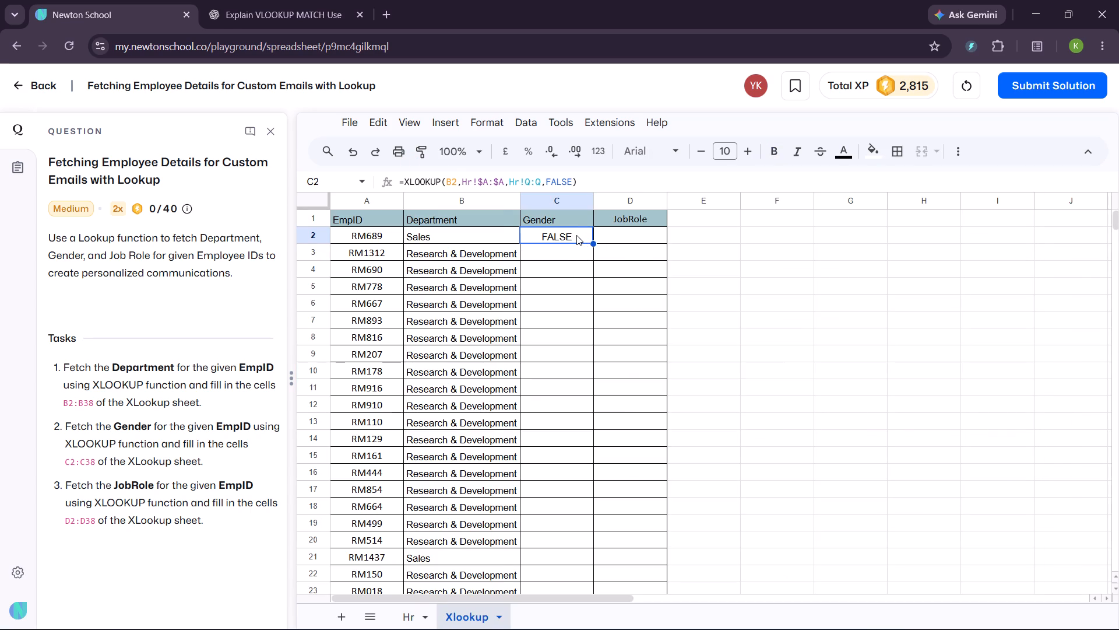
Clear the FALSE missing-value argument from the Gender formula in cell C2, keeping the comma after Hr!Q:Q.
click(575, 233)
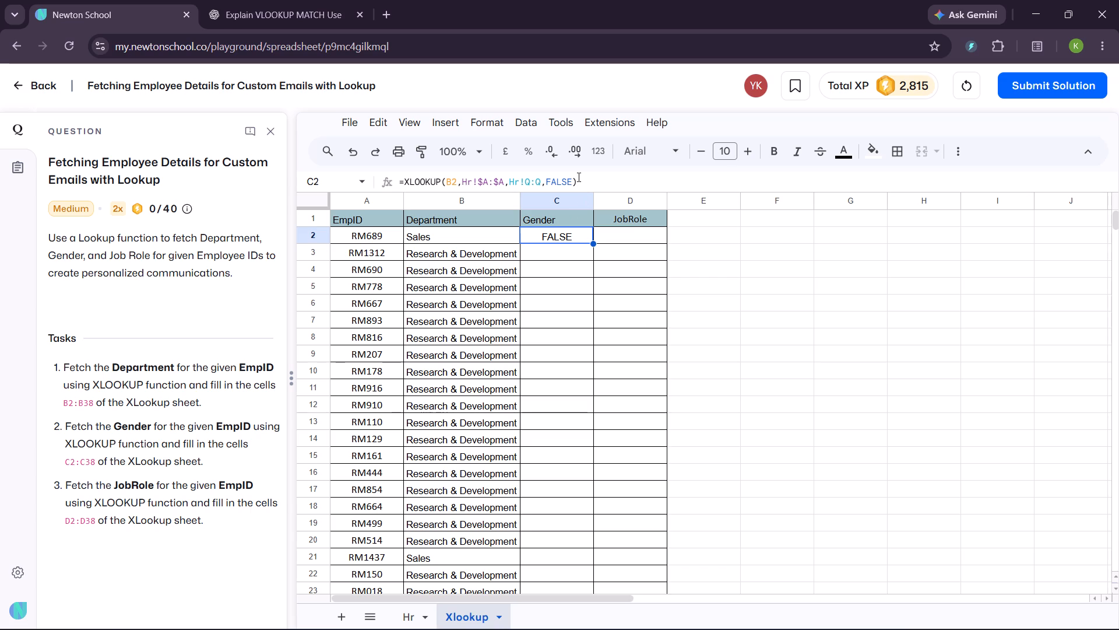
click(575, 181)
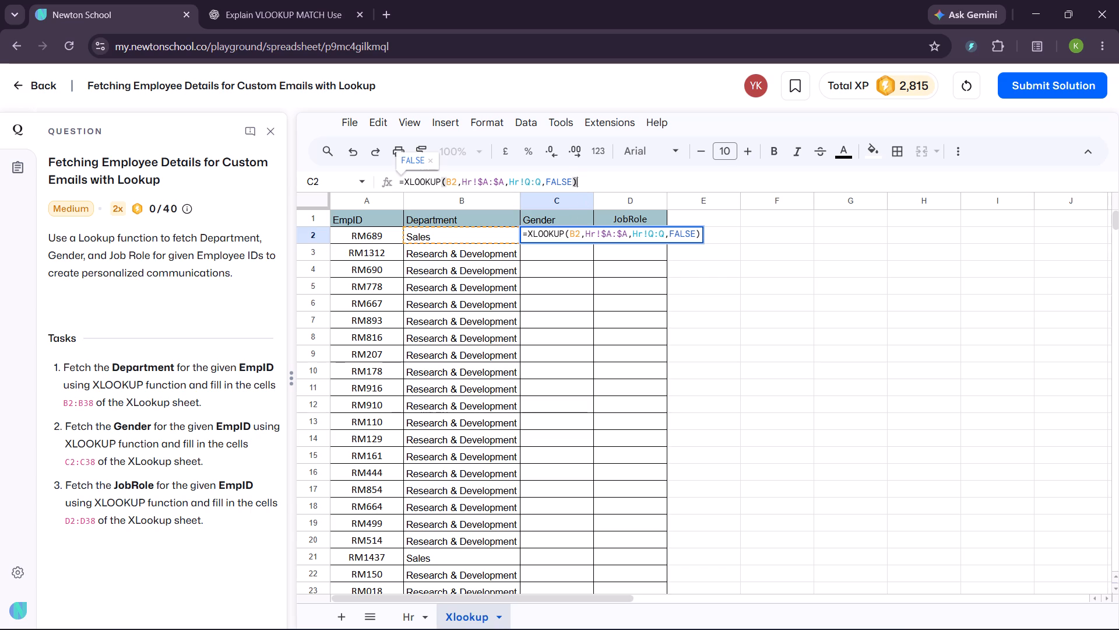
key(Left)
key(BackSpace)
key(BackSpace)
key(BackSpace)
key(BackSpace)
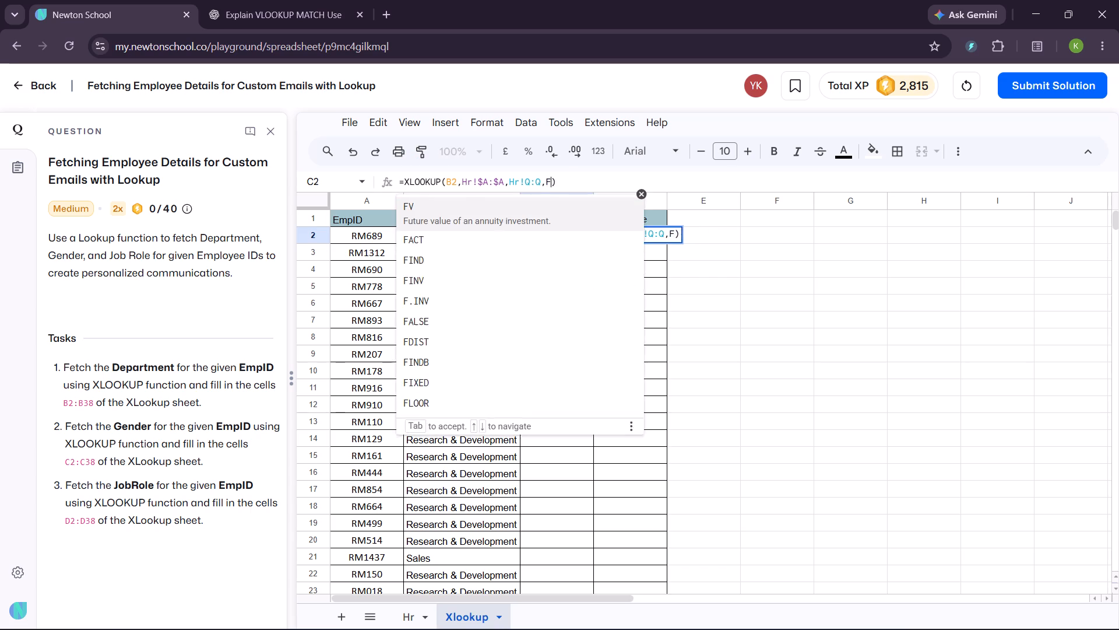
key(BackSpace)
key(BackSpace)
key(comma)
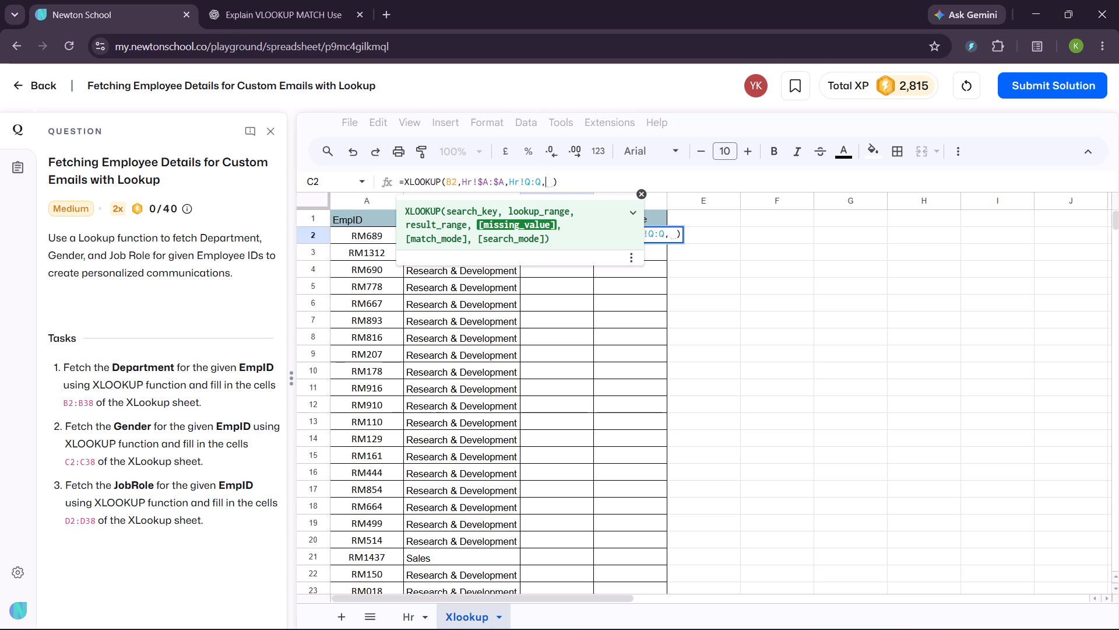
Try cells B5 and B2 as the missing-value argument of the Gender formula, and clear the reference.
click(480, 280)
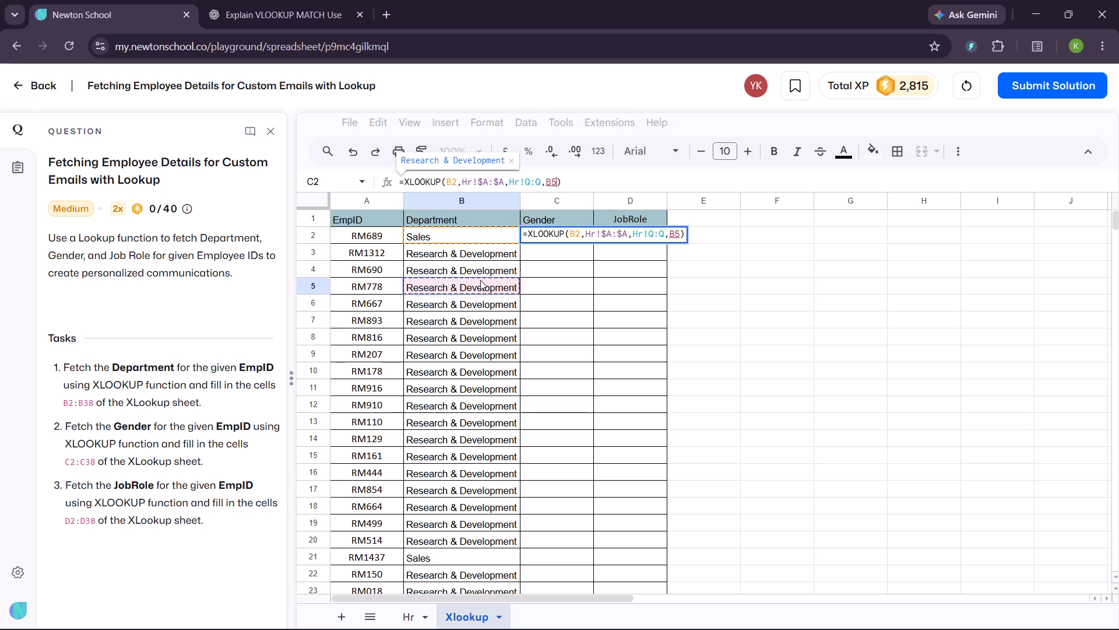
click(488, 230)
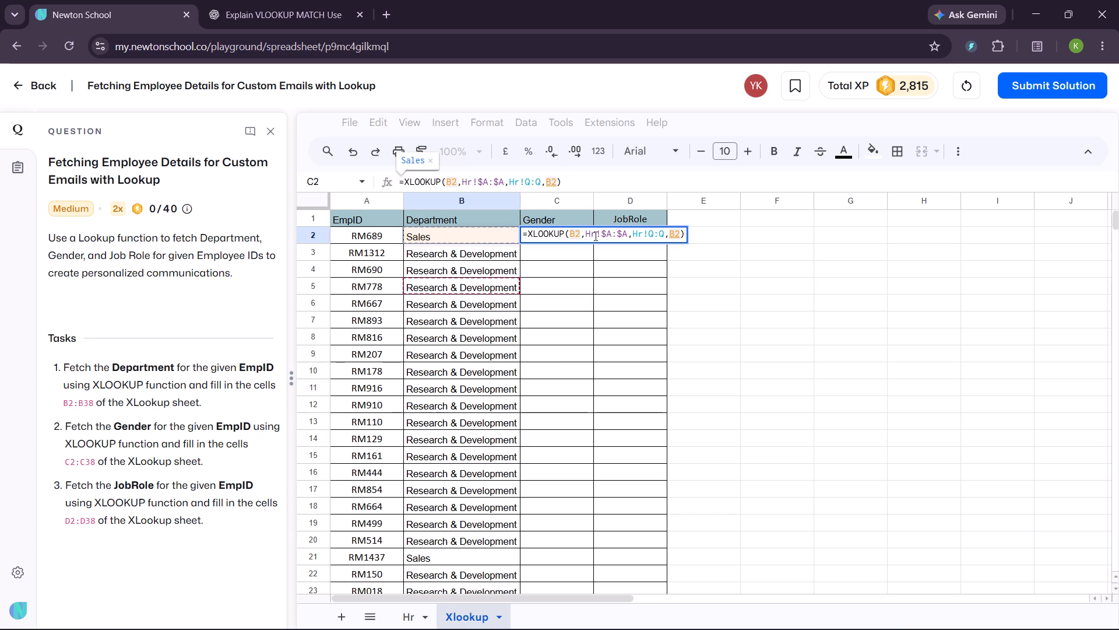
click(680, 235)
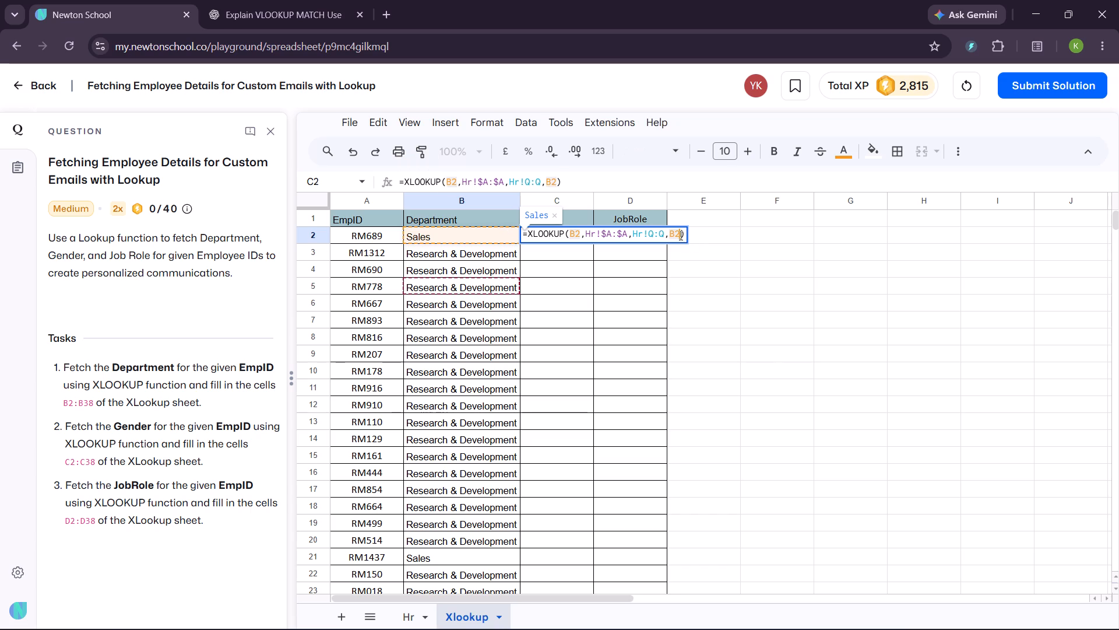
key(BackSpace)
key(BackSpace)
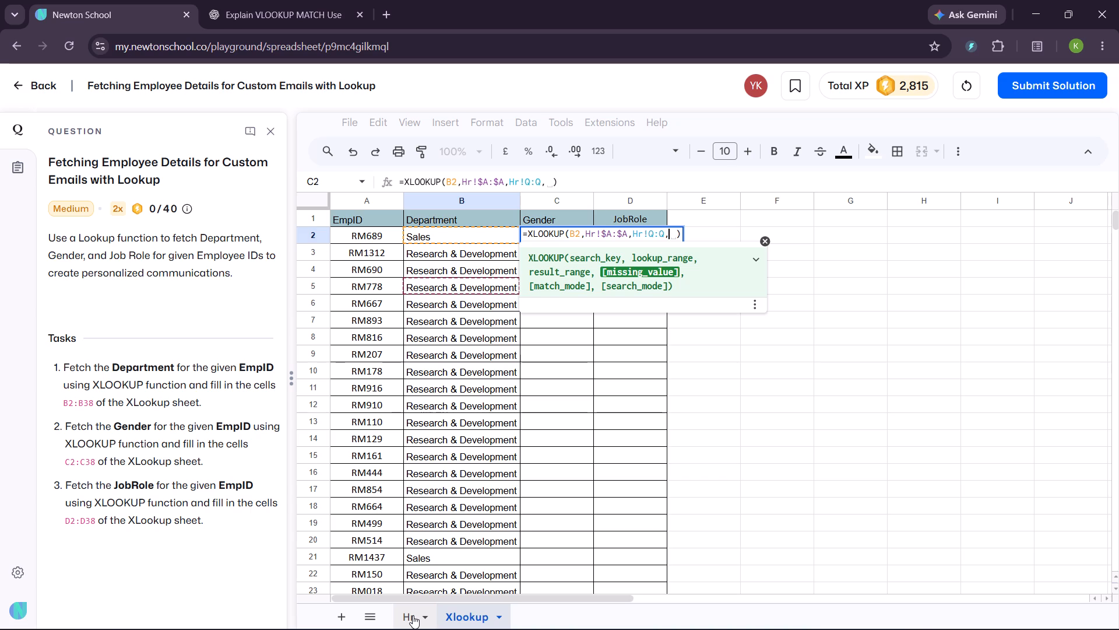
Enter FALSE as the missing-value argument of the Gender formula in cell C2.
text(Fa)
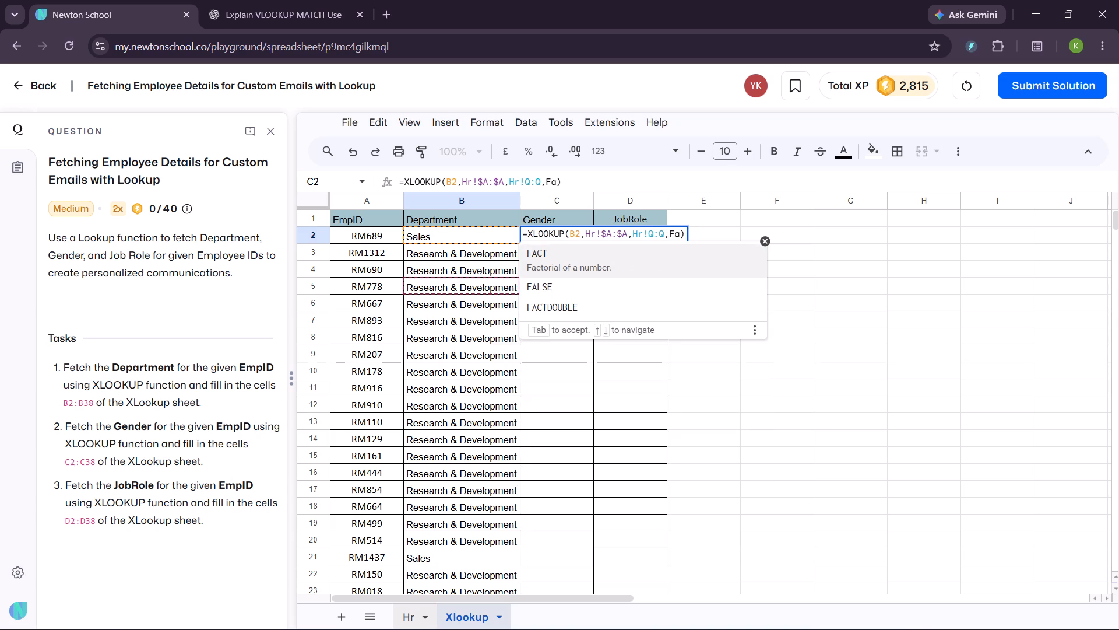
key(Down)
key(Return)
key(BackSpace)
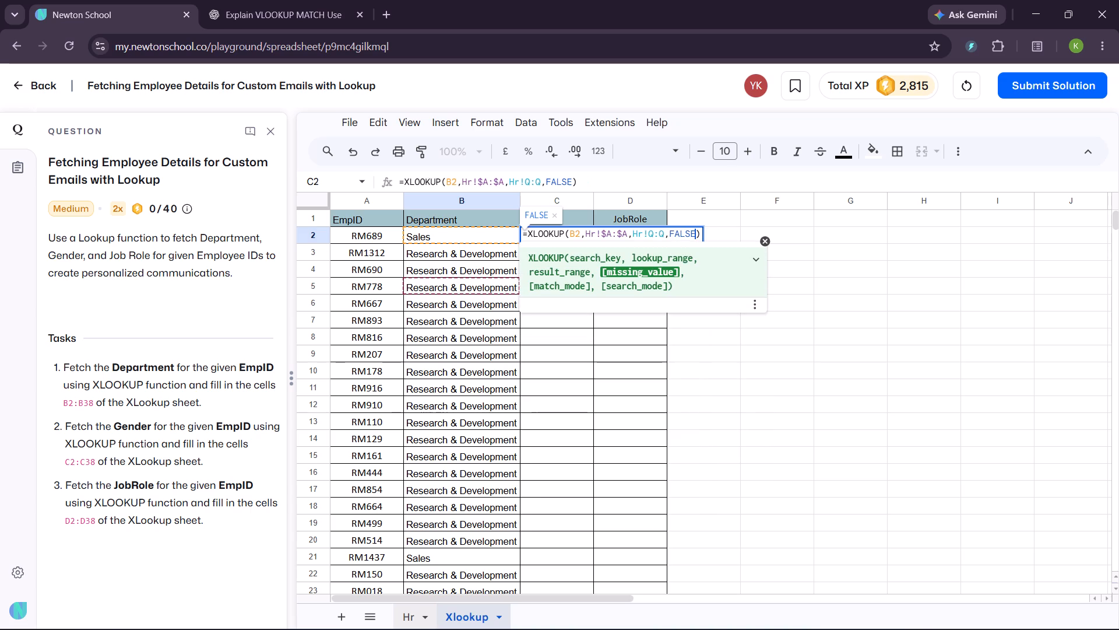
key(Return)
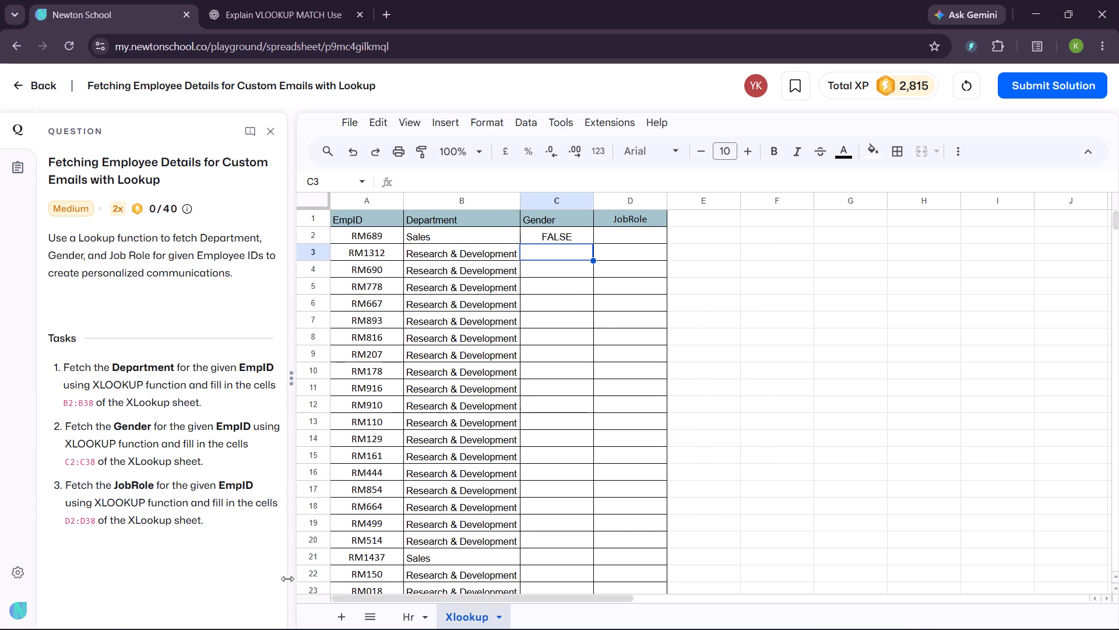
Select the Gender formula in cell C2.
click(564, 236)
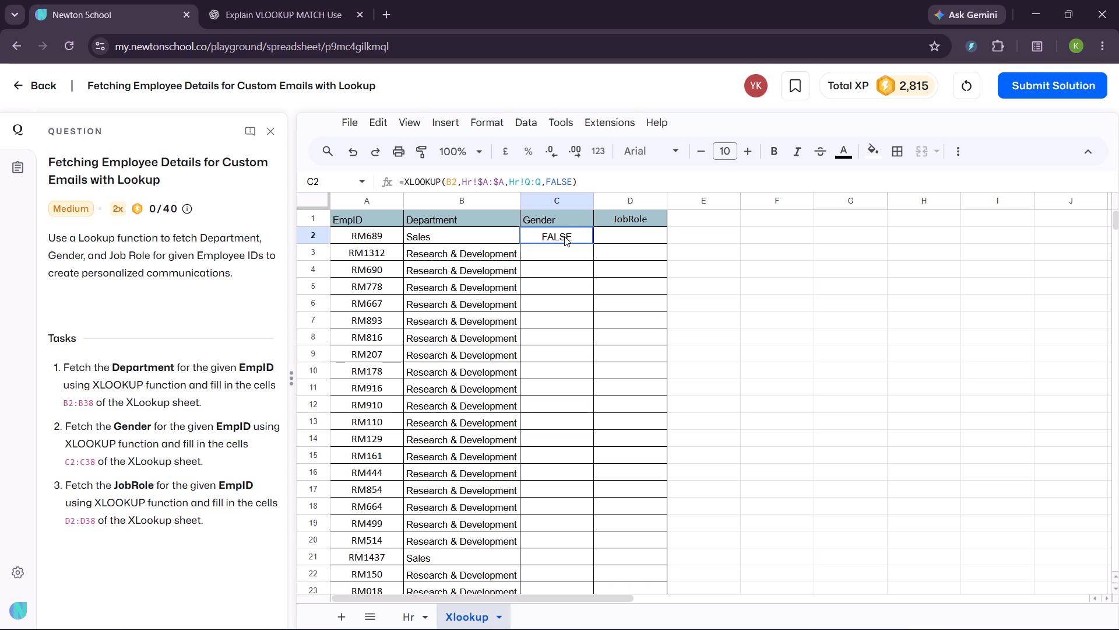